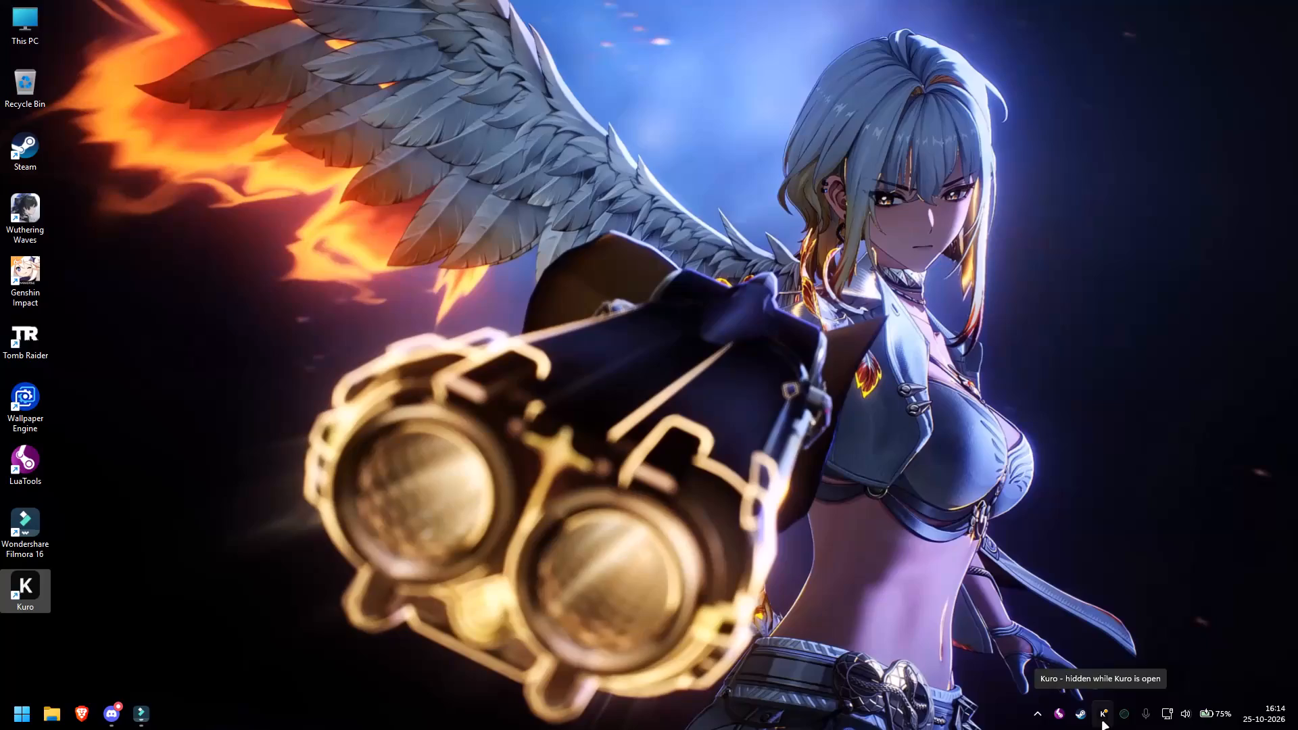
Switch to Wondershare Filmora and return the playhead to 00:00:00:00, at the start of the timeline.
left_click(140, 715)
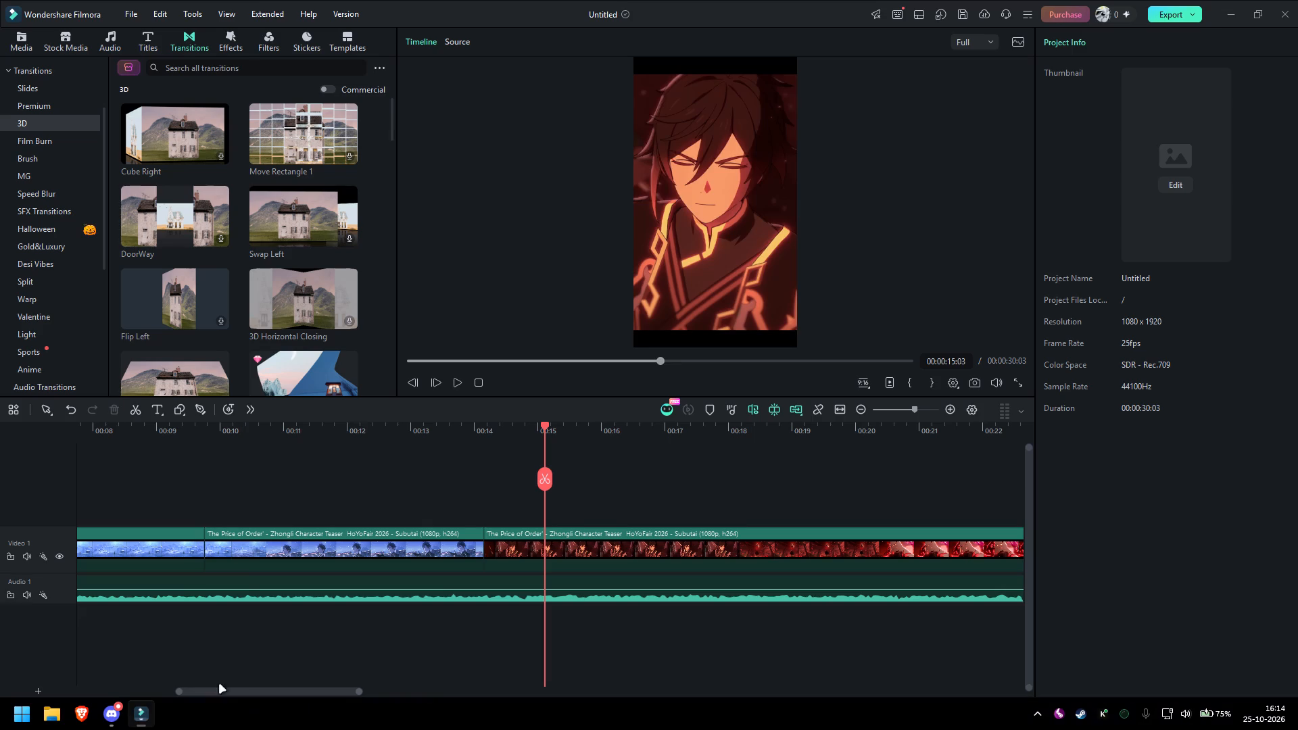
left_click_drag(548, 454, 523, 458)
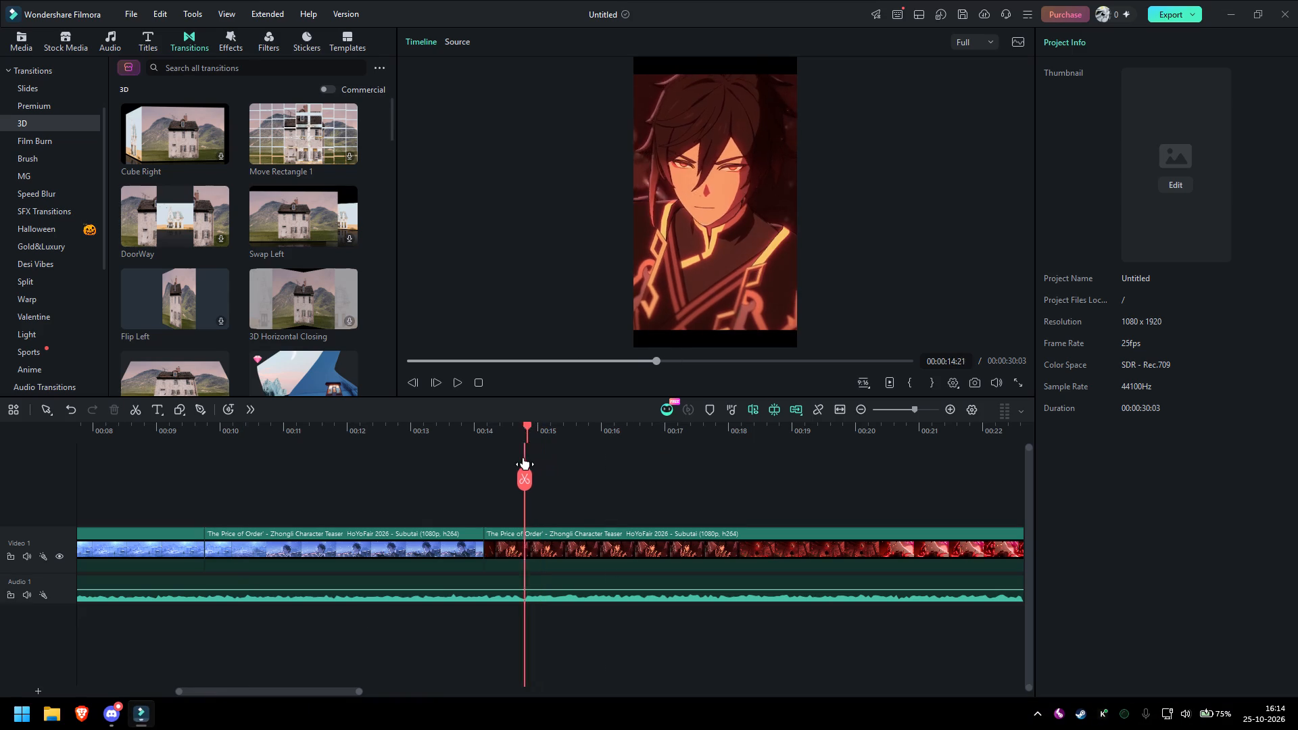
left_click_drag(523, 458, 446, 483)
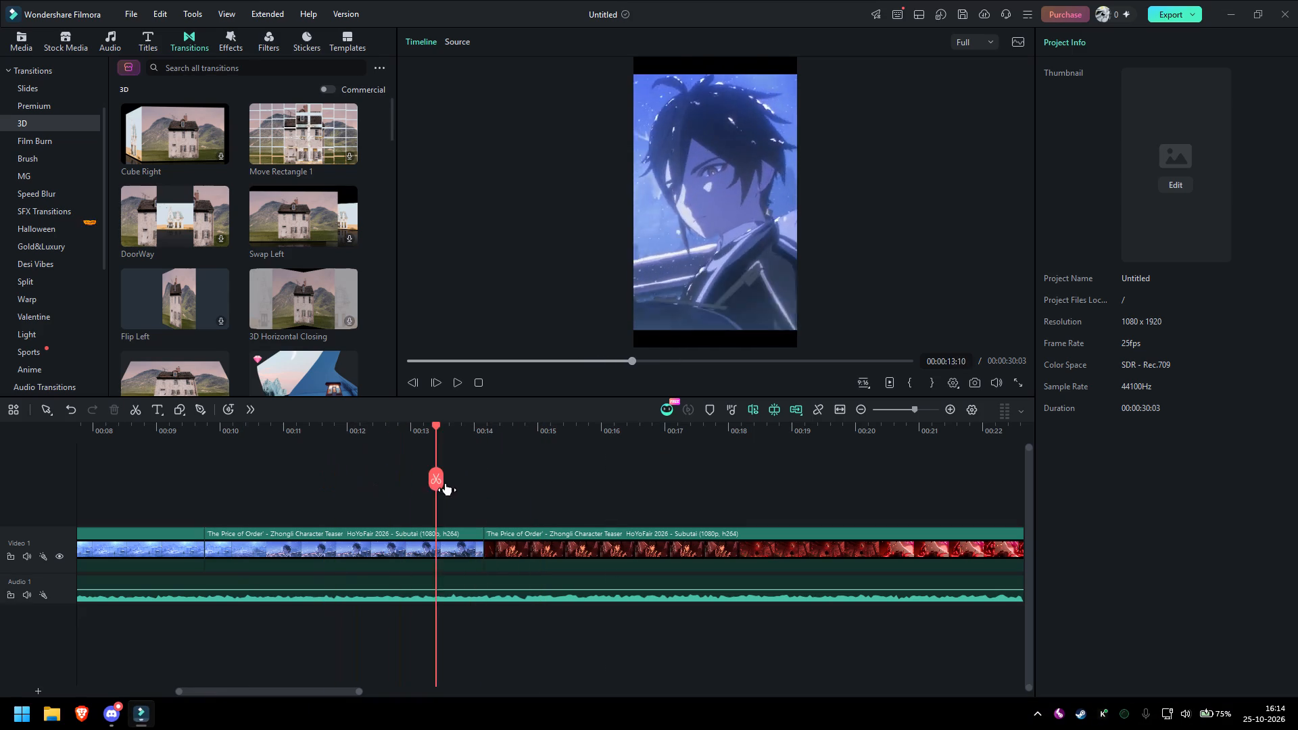
left_click_drag(446, 483, 251, 496)
key("space")
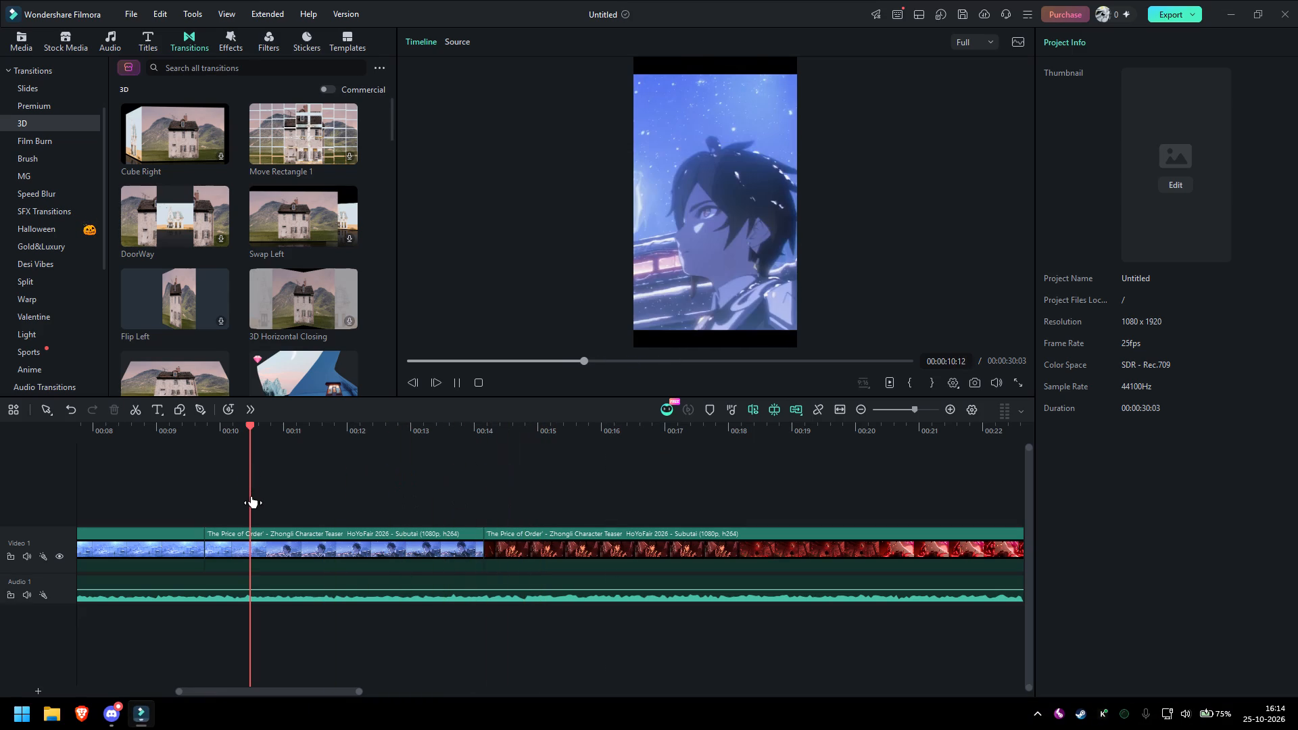
key("space")
left_click_drag(279, 442, 28, 471)
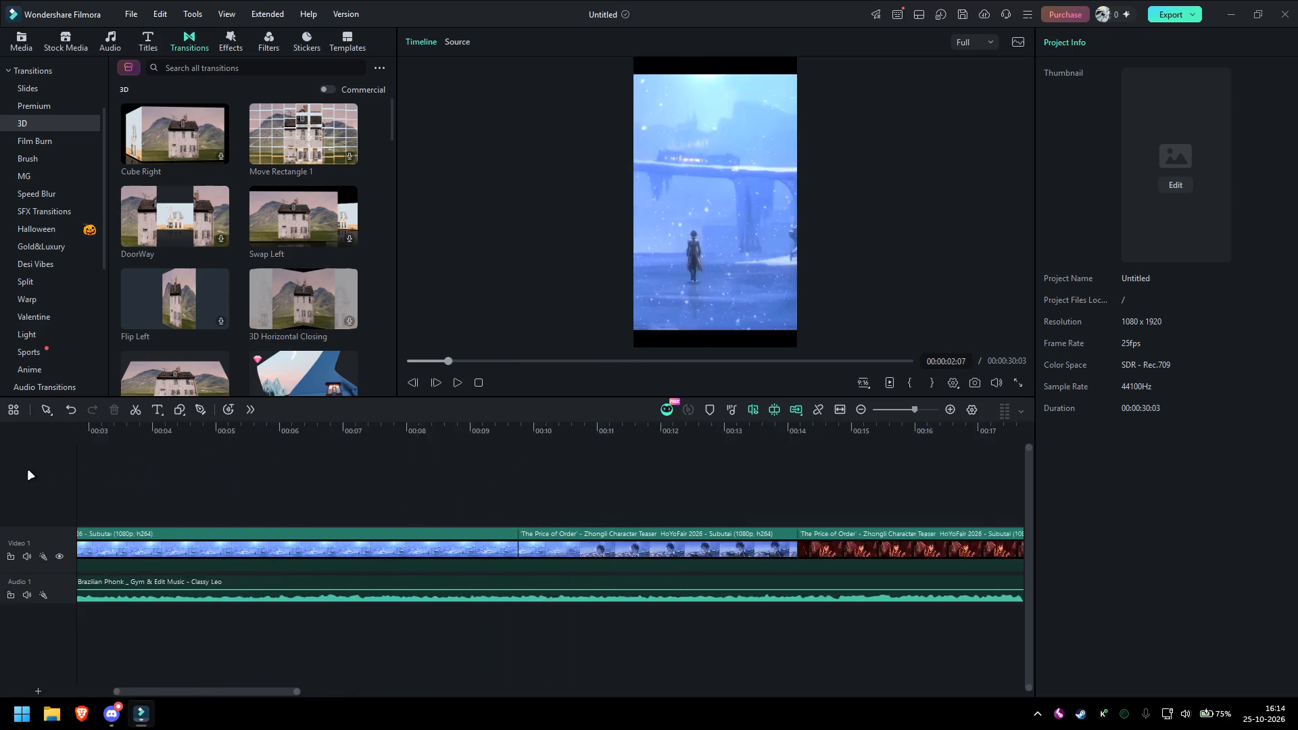
left_click_drag(28, 471, 0, 477)
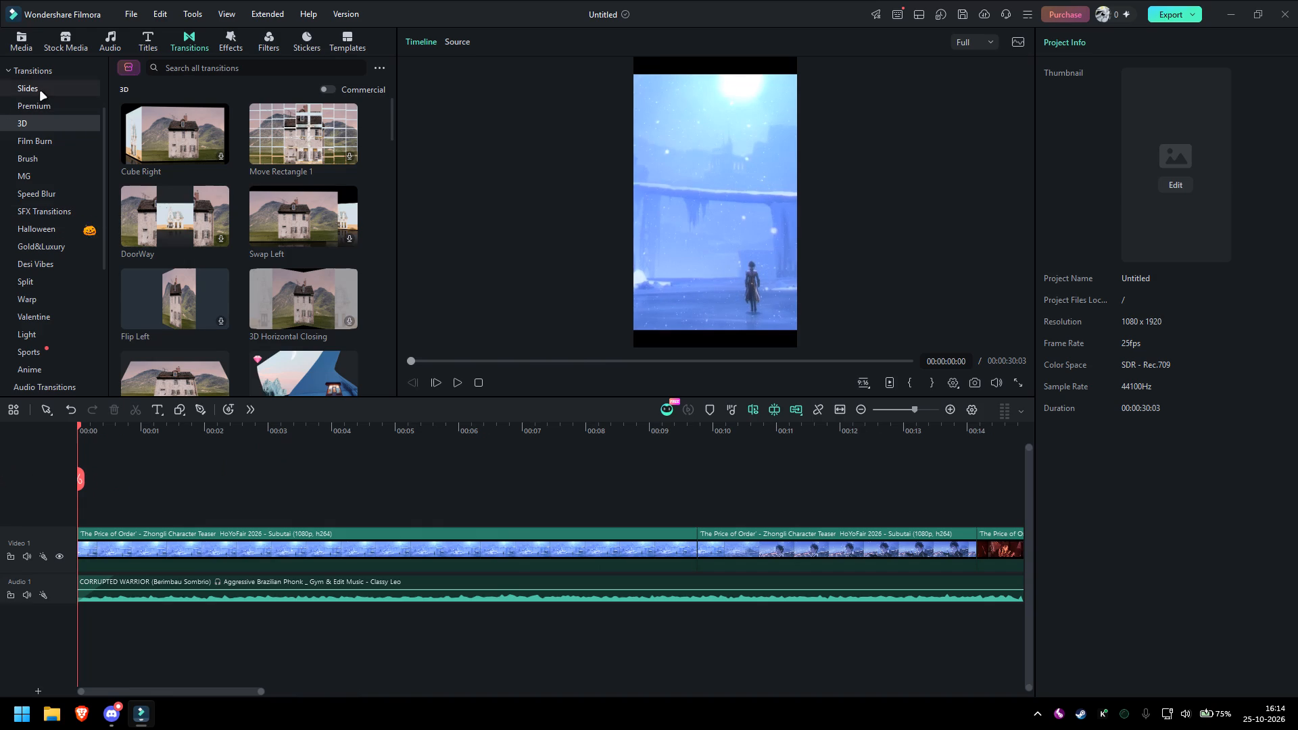
Look through the Brush and Slides transition categories for a suitable transition.
left_click(47, 158)
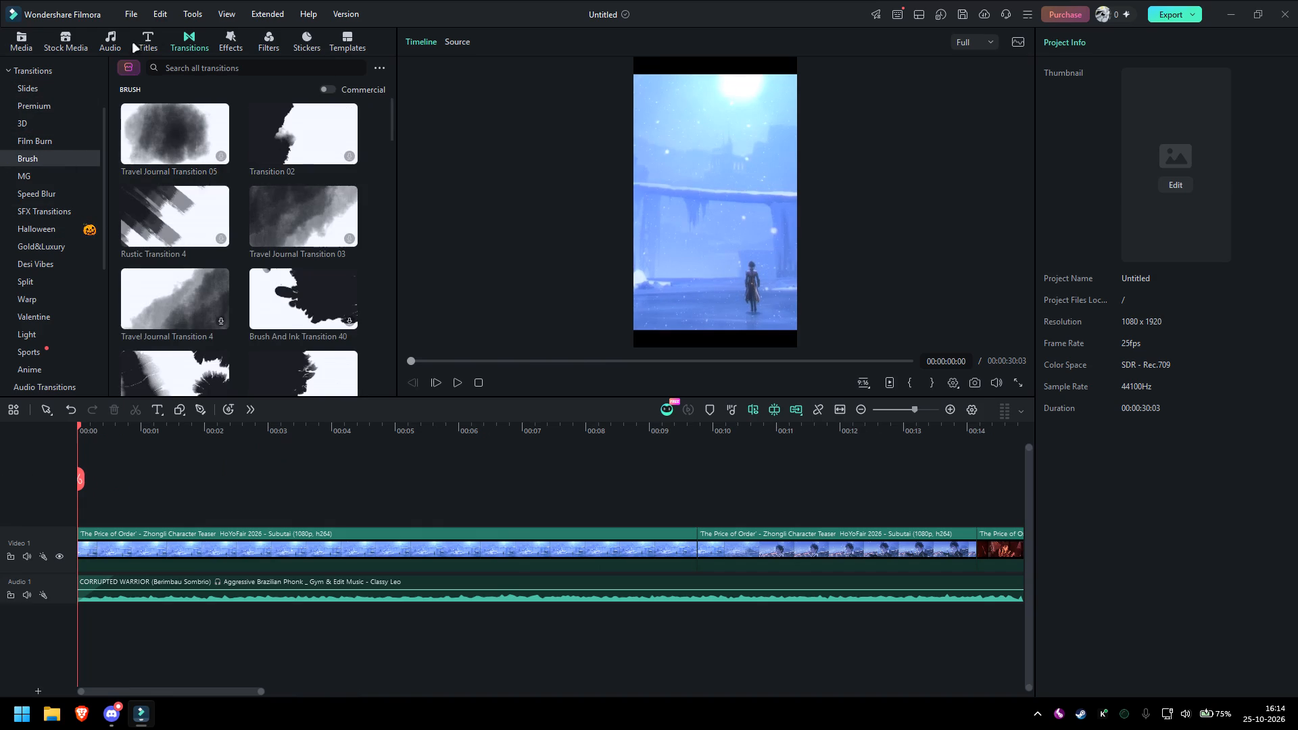
left_click(226, 42)
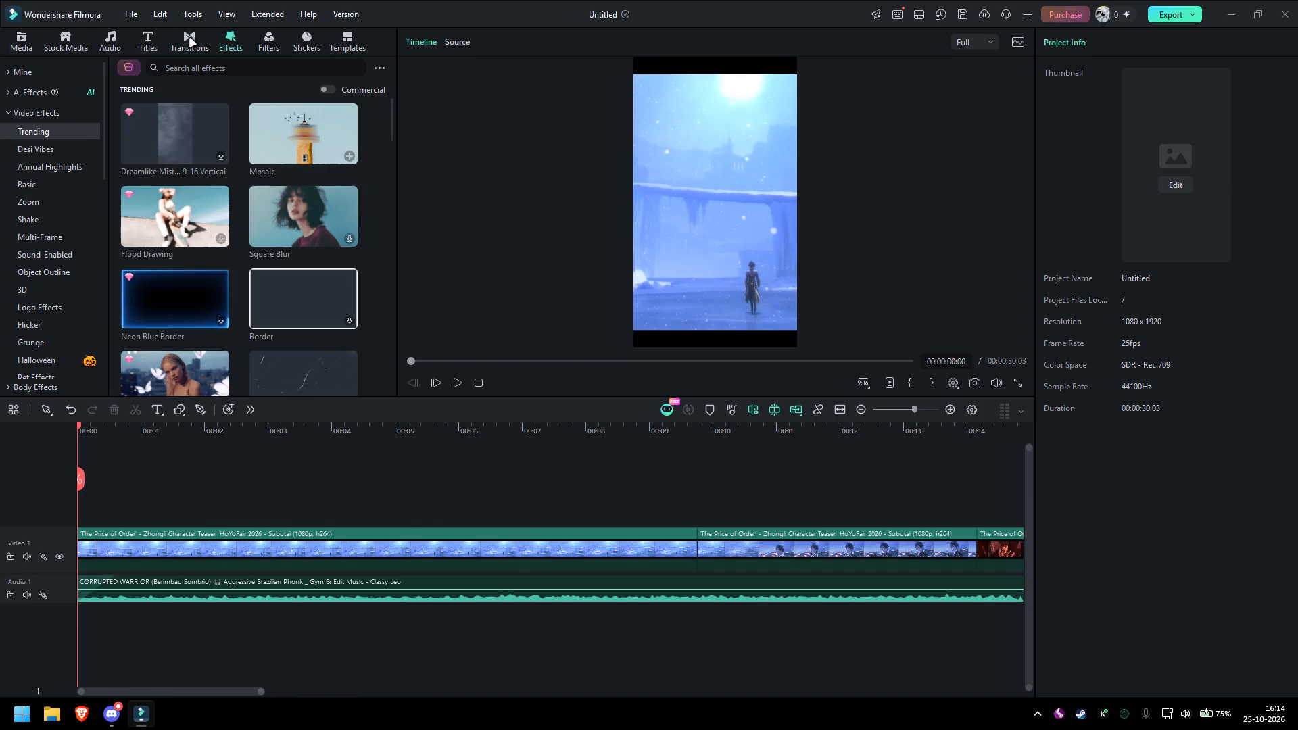
left_click(190, 39)
left_click(39, 91)
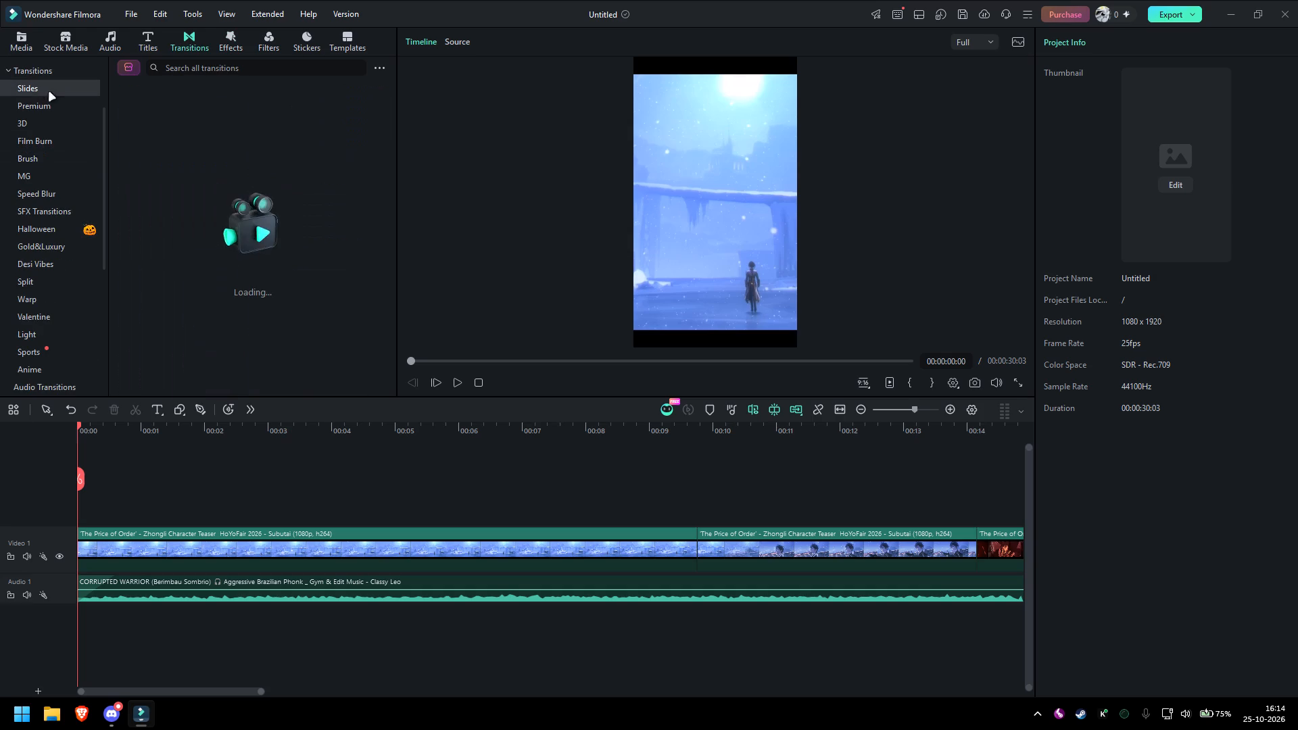
scroll(78, 220, "down", 2)
scroll(78, 220, "up", 3)
Search all transitions for "black" and look through the results.
left_click(178, 69)
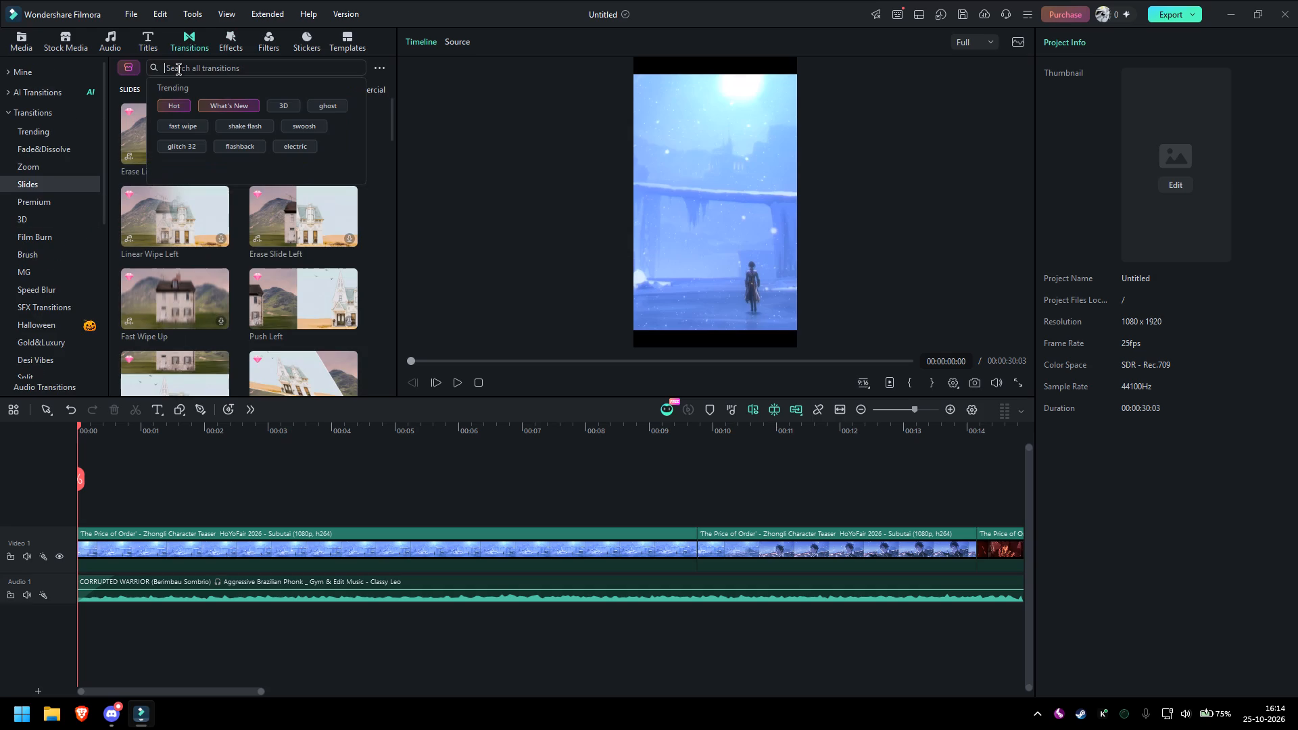
type("black")
key("Return")
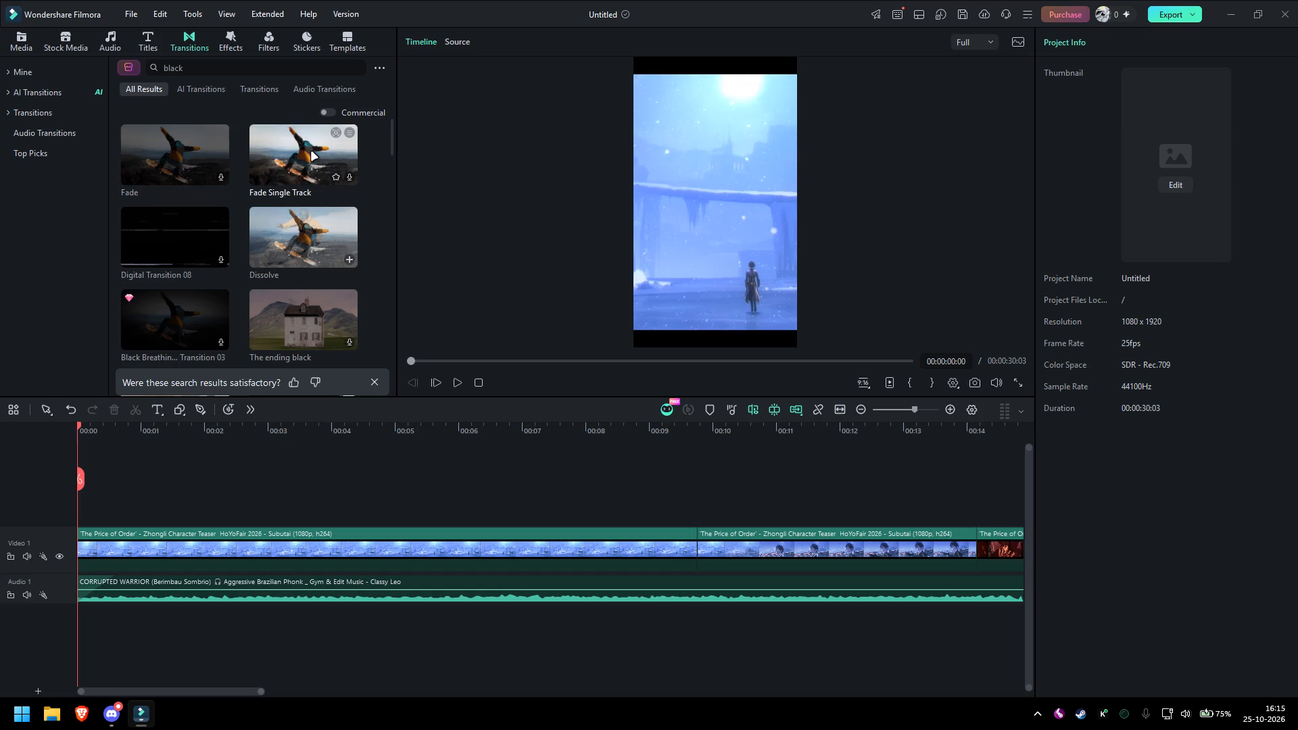
scroll(312, 152, "down", 5)
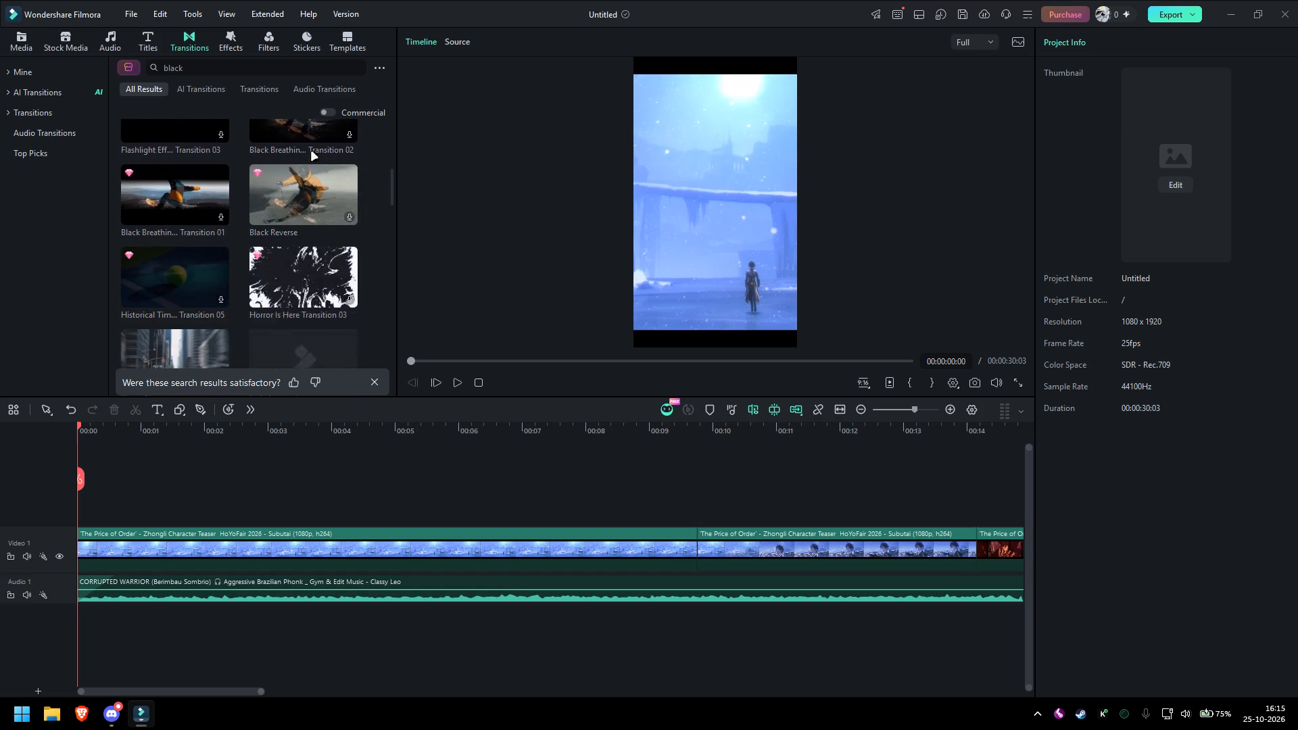
scroll(312, 152, "down", 4)
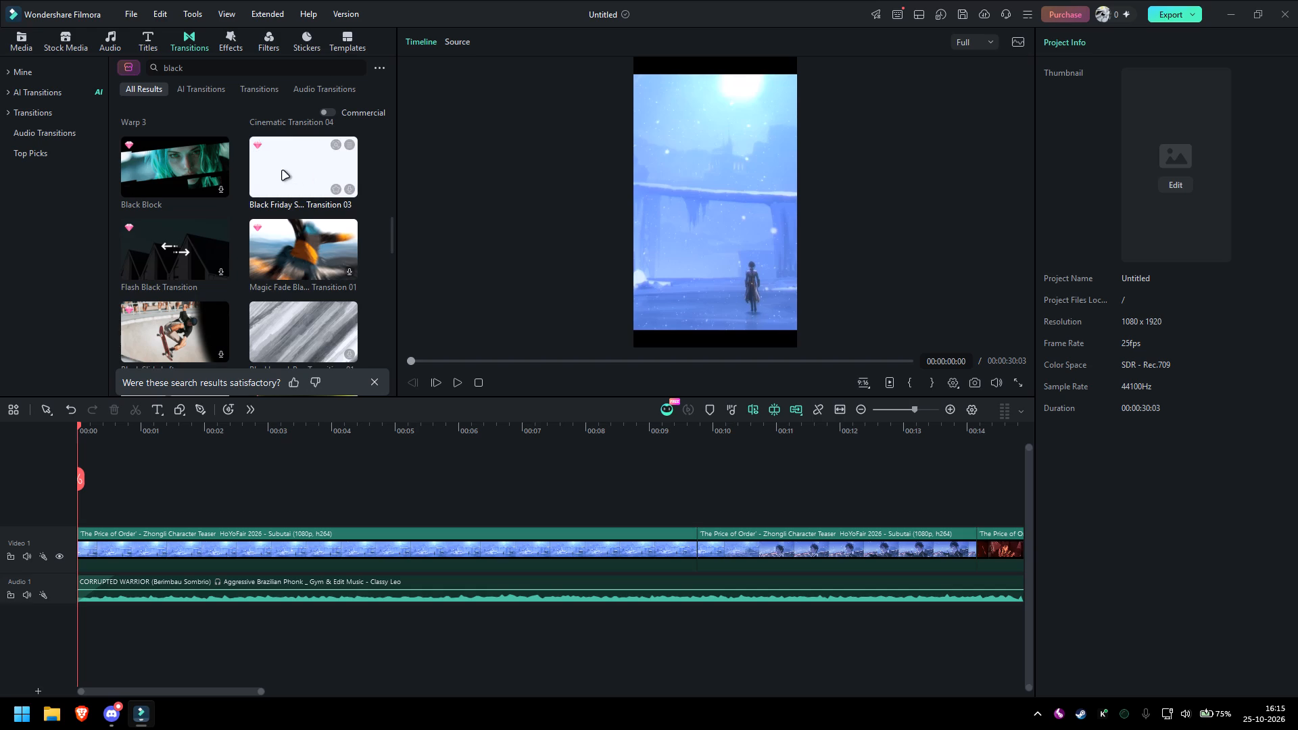
scroll(278, 171, "up", 16)
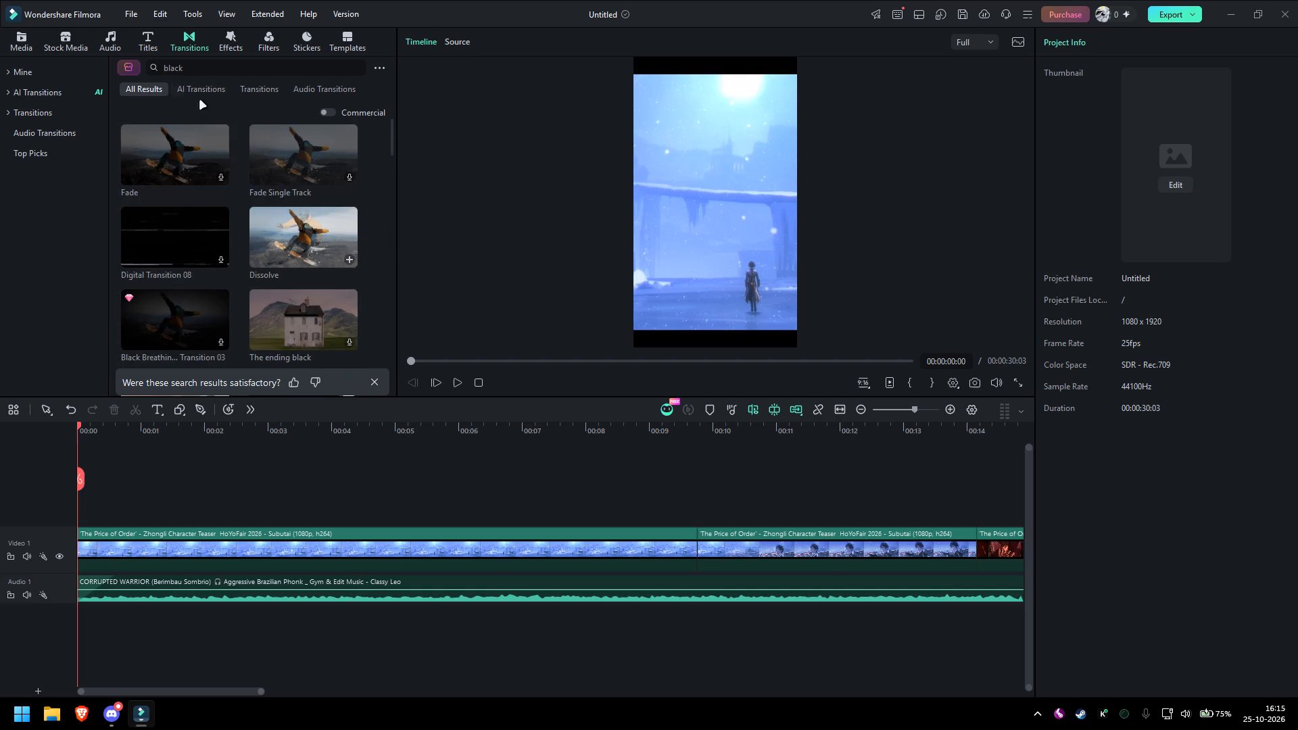
Replace the transition search term with "open" and look through the results.
left_click(187, 79)
left_click(187, 68)
key("BackSpace")
key("BackSpace")
key("BackSpace")
key("BackSpace")
key("BackSpace")
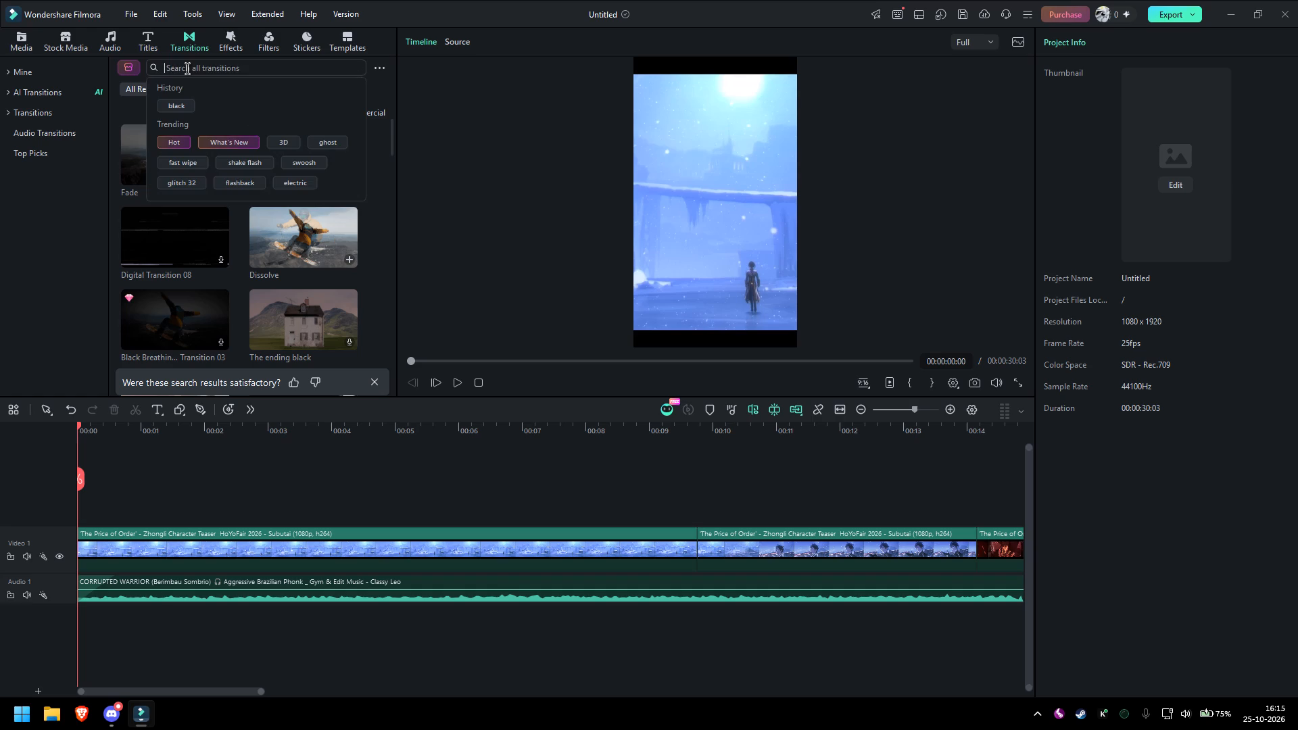
type("open")
key("Return")
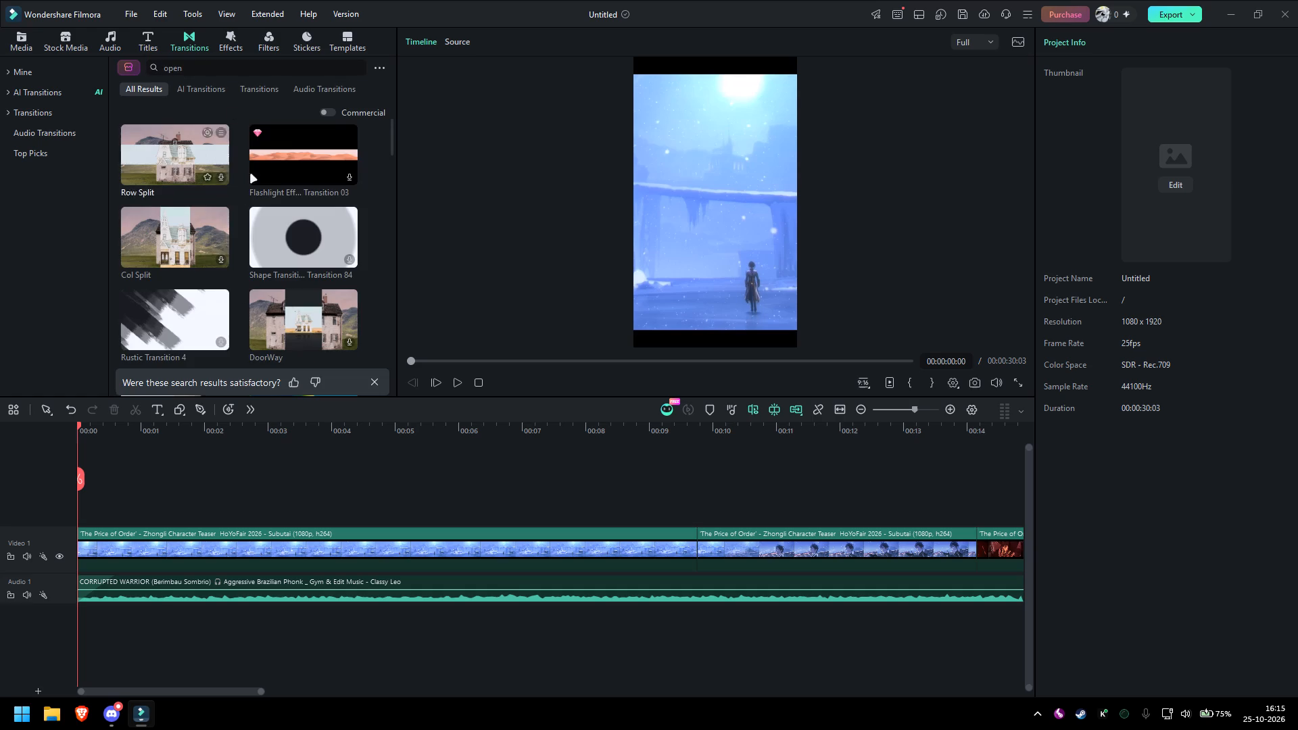
scroll(269, 258, "down", 4)
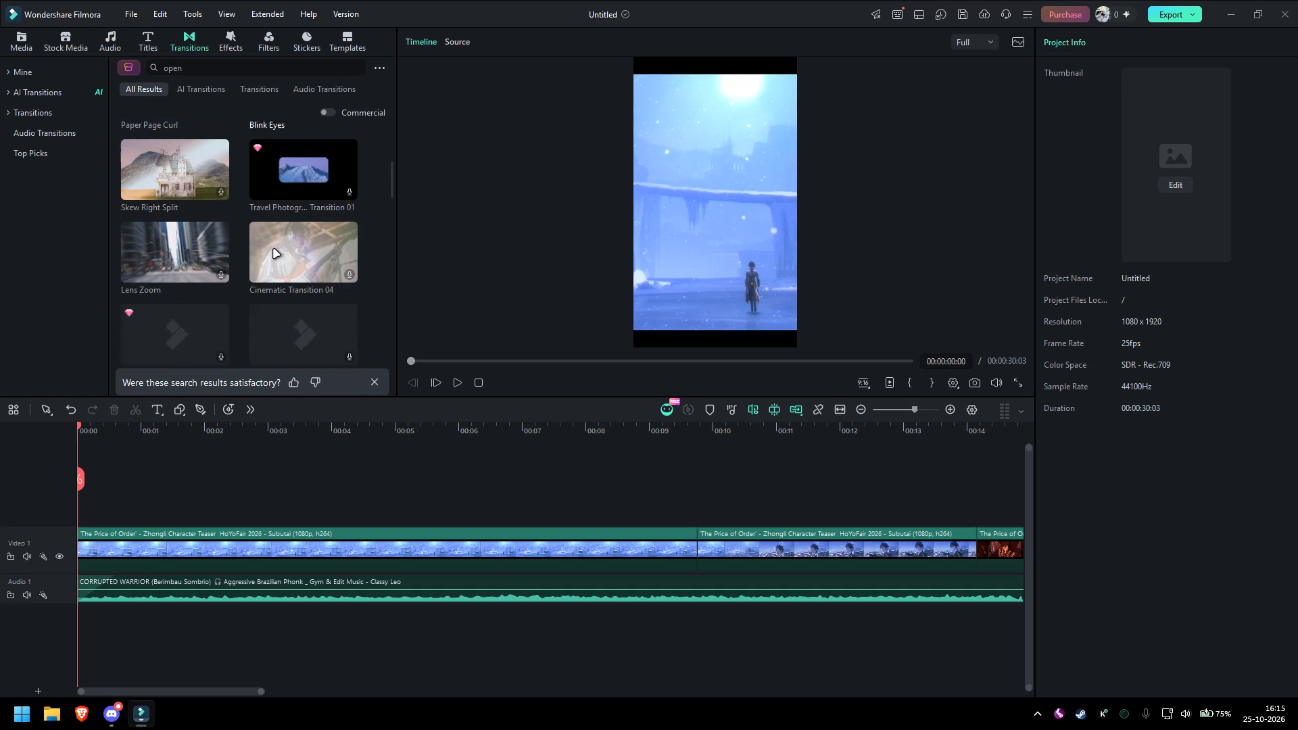
scroll(270, 247, "down", 5)
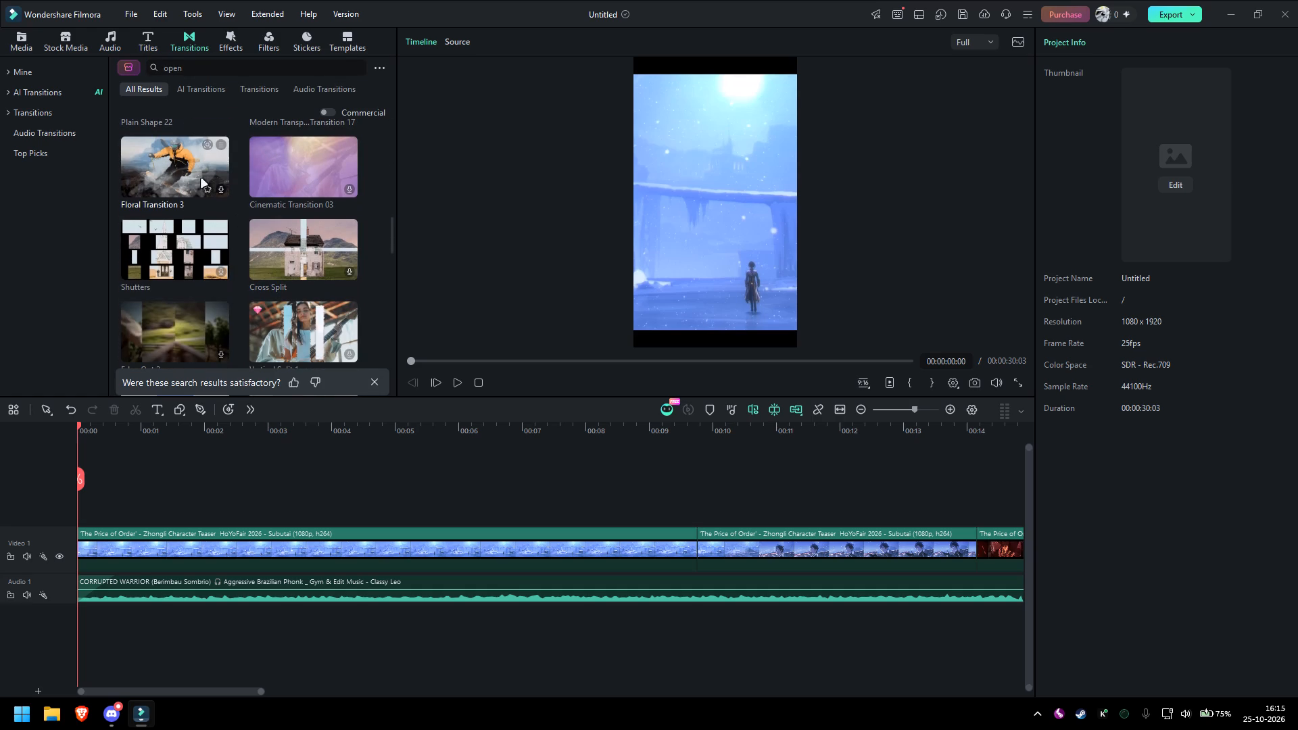
scroll(200, 179, "down", 2)
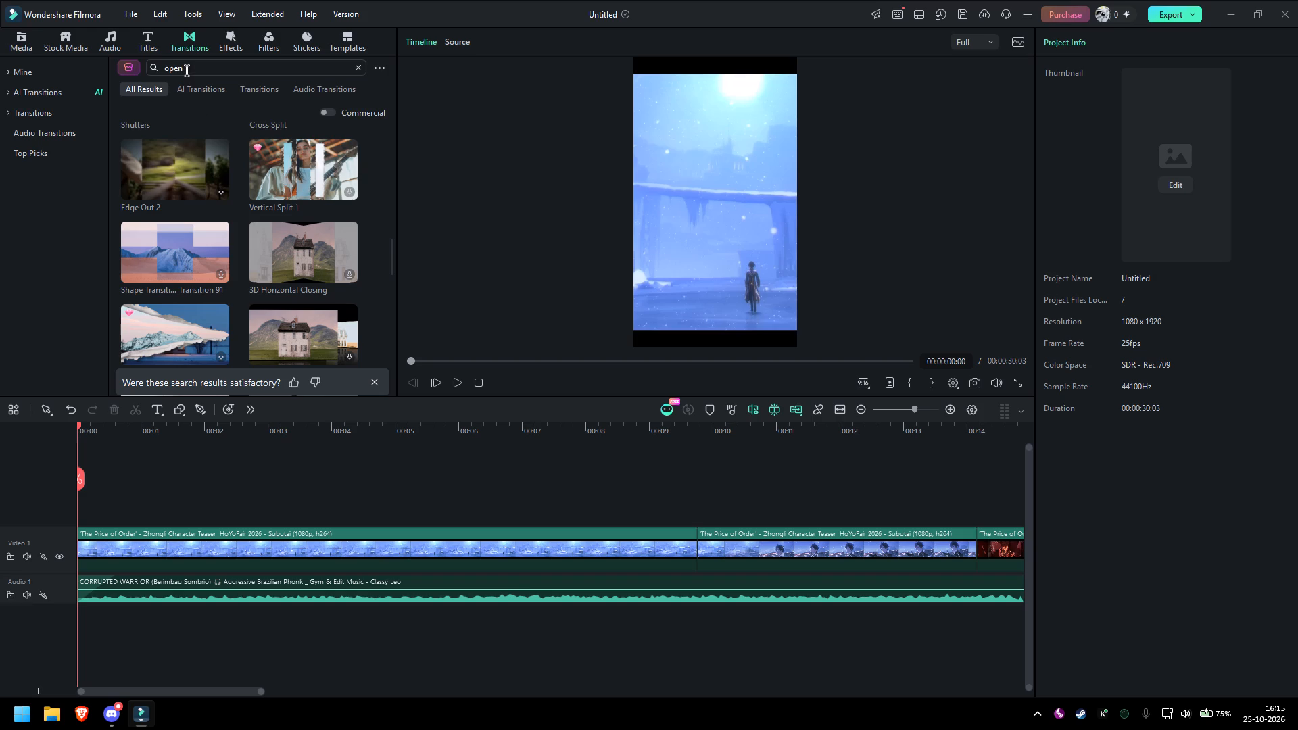
Clear the transition search term.
left_click(187, 70)
key("BackSpace")
key("BackSpace")
key("BackSpace")
key("BackSpace")
key("BackSpace")
key("BackSpace")
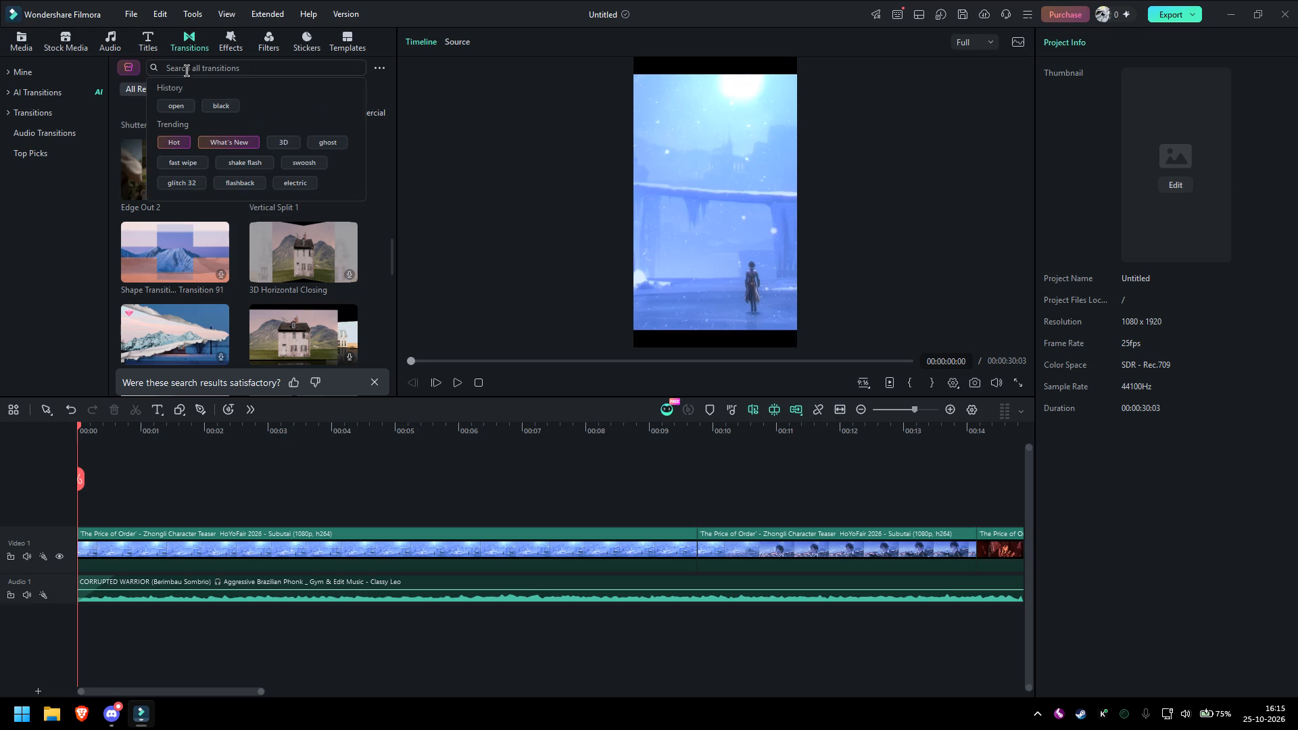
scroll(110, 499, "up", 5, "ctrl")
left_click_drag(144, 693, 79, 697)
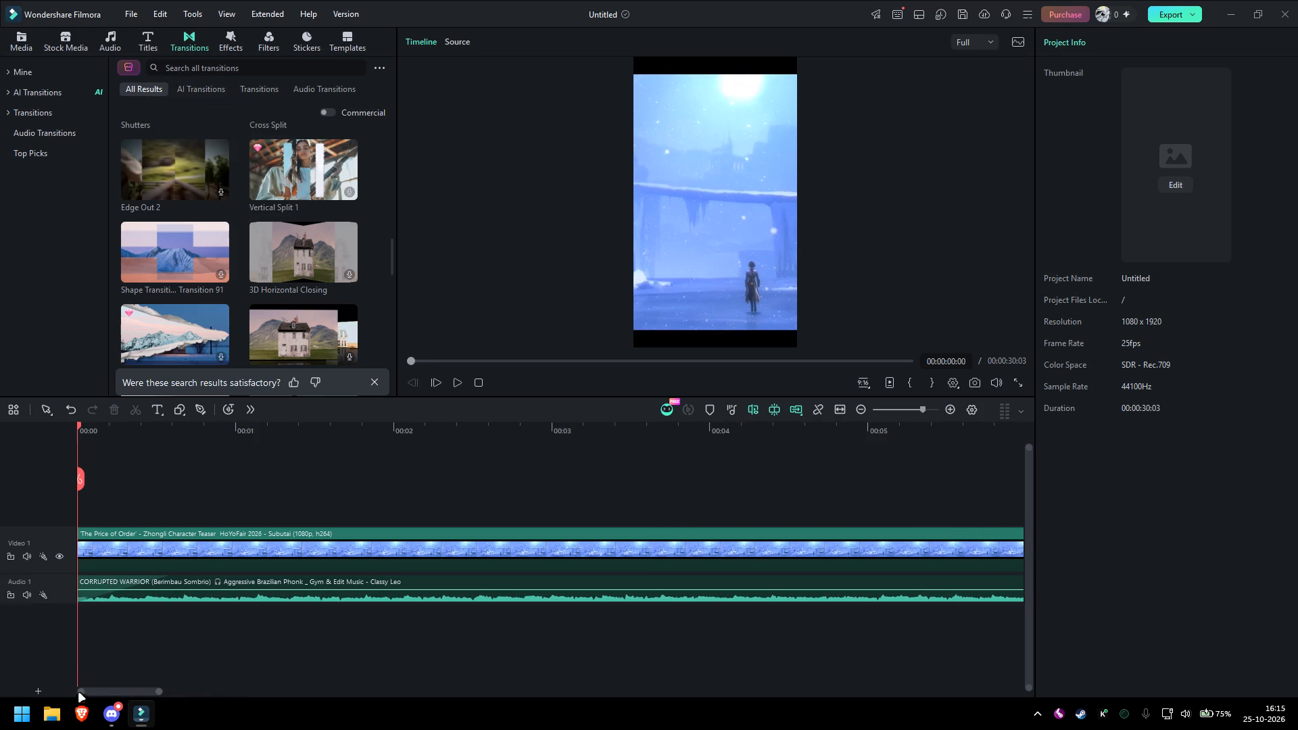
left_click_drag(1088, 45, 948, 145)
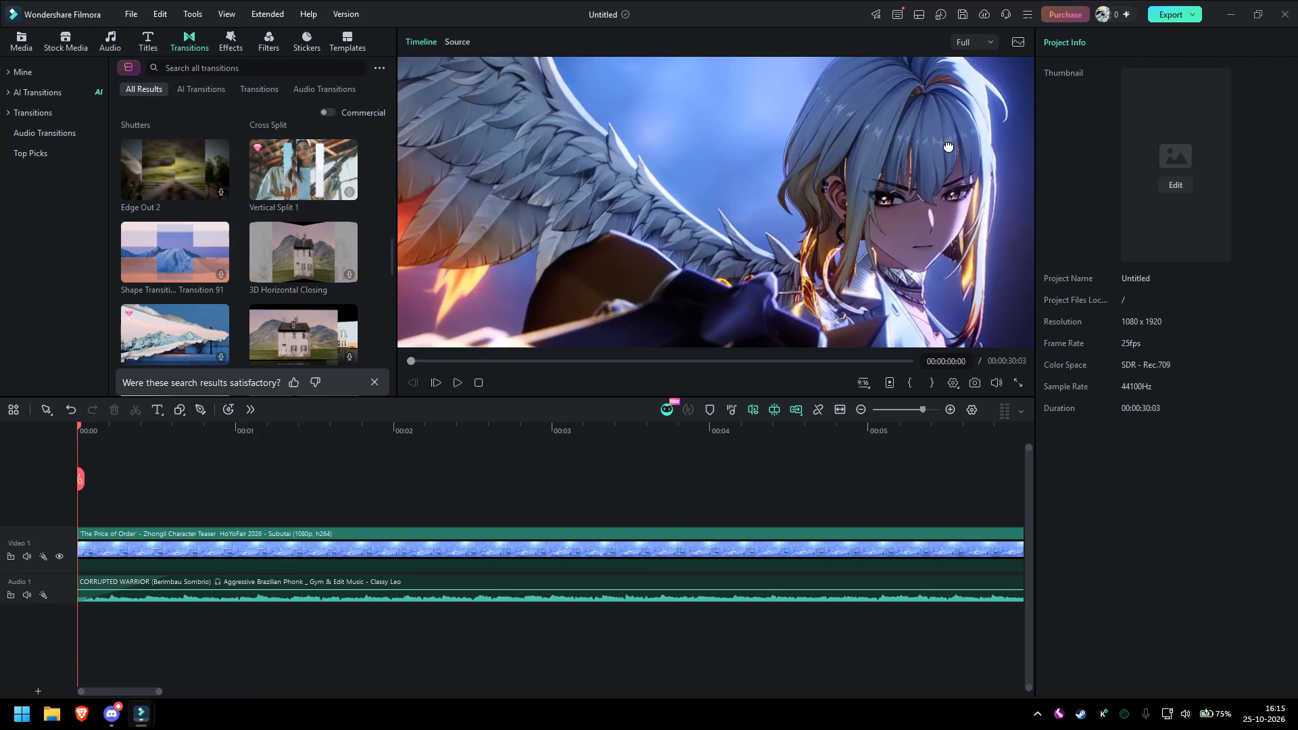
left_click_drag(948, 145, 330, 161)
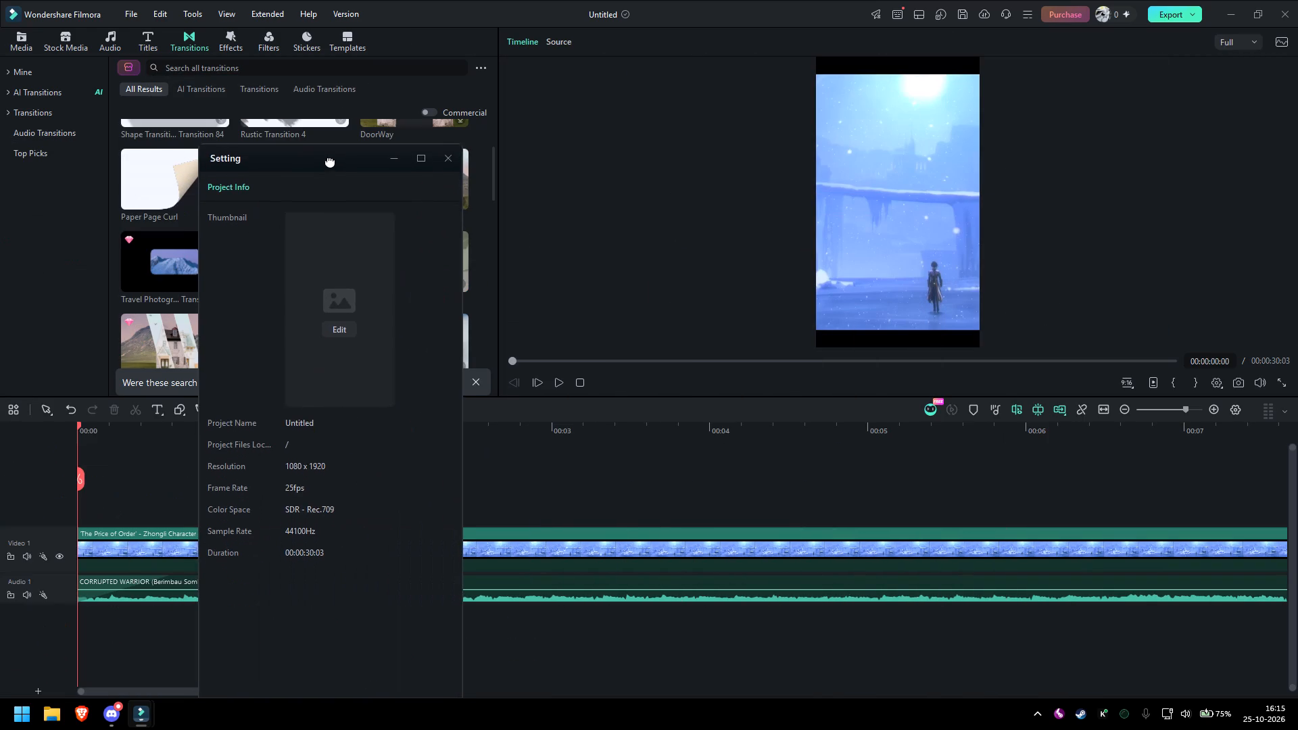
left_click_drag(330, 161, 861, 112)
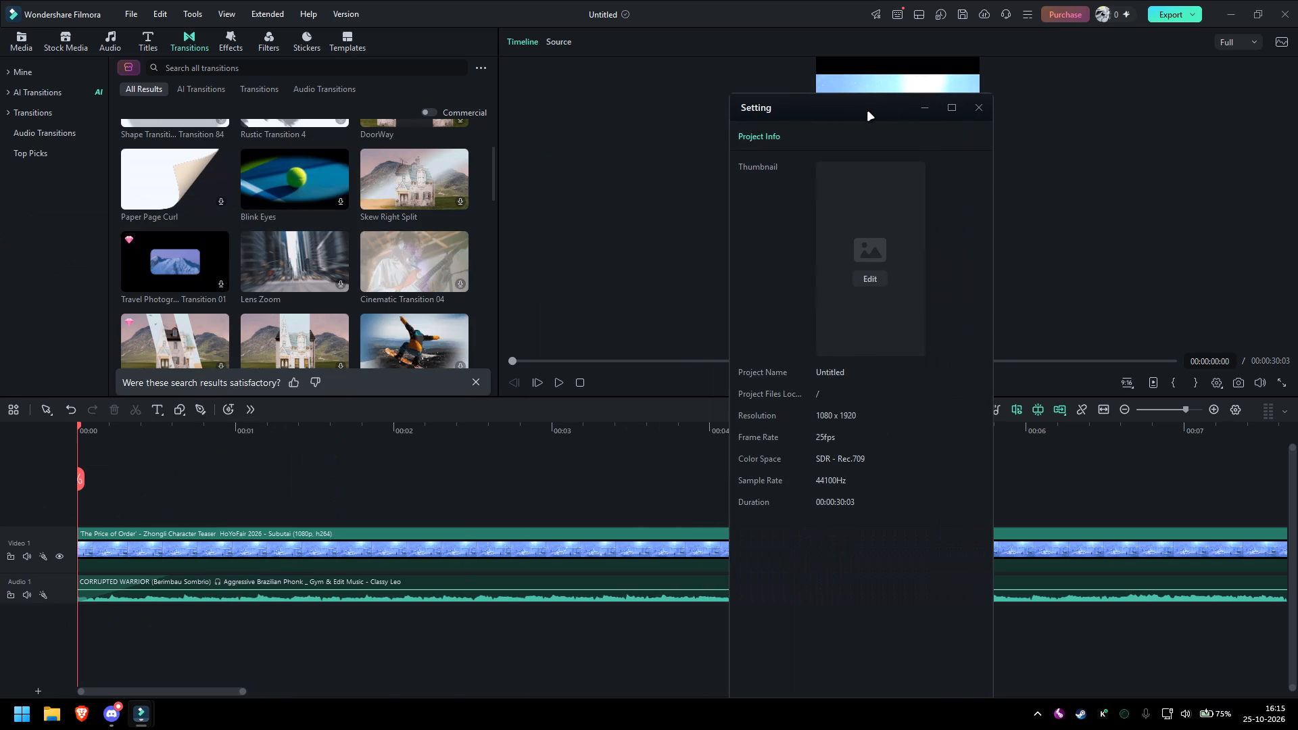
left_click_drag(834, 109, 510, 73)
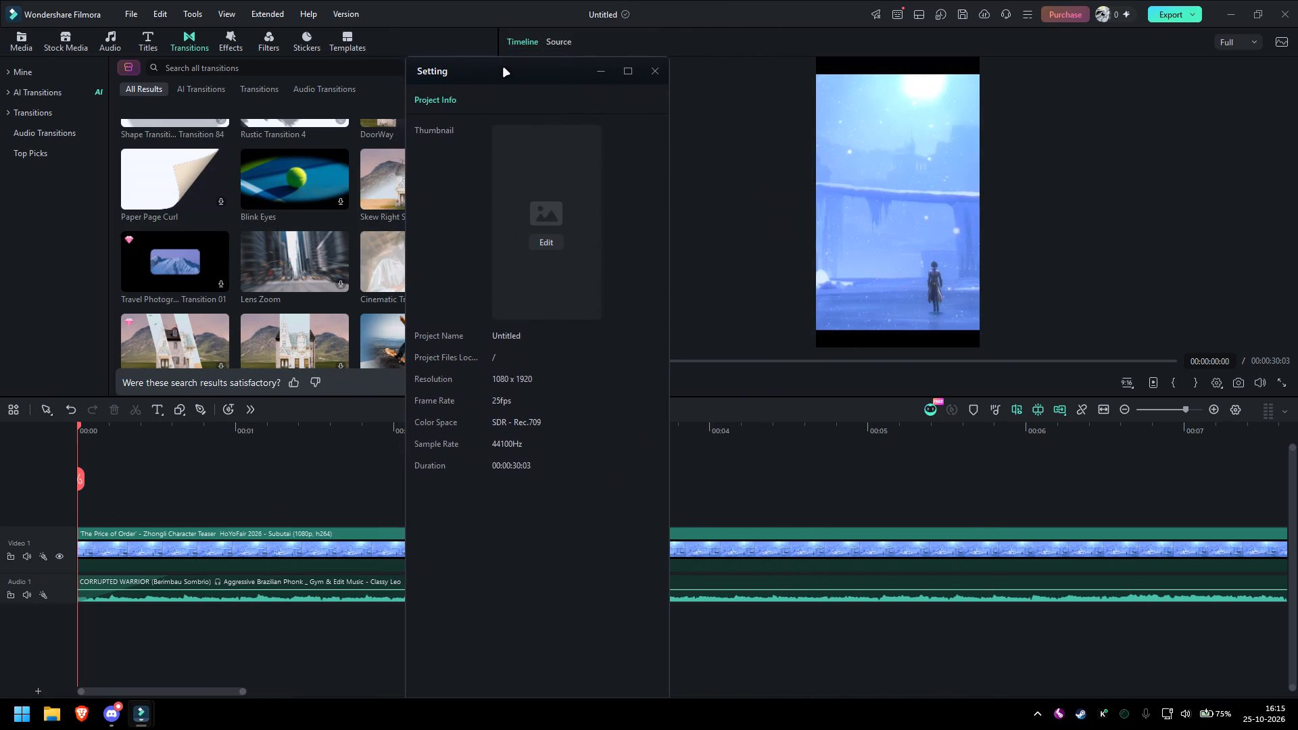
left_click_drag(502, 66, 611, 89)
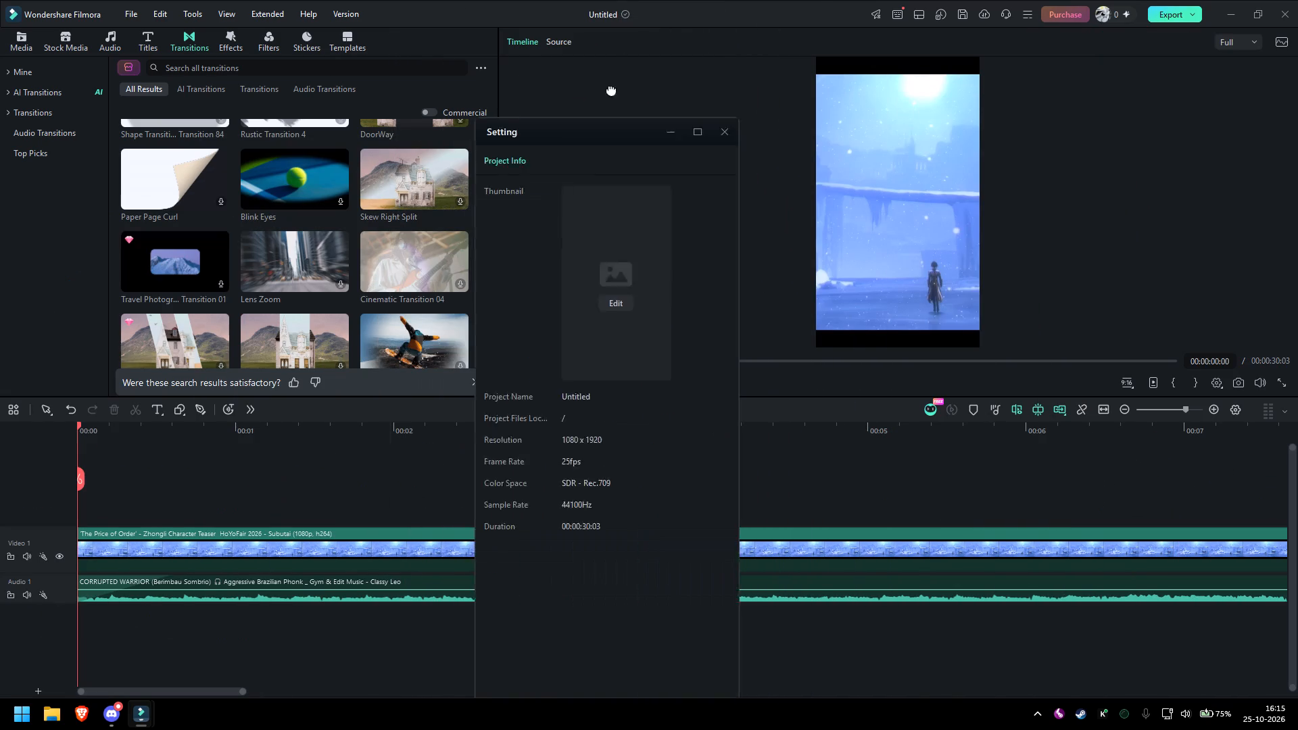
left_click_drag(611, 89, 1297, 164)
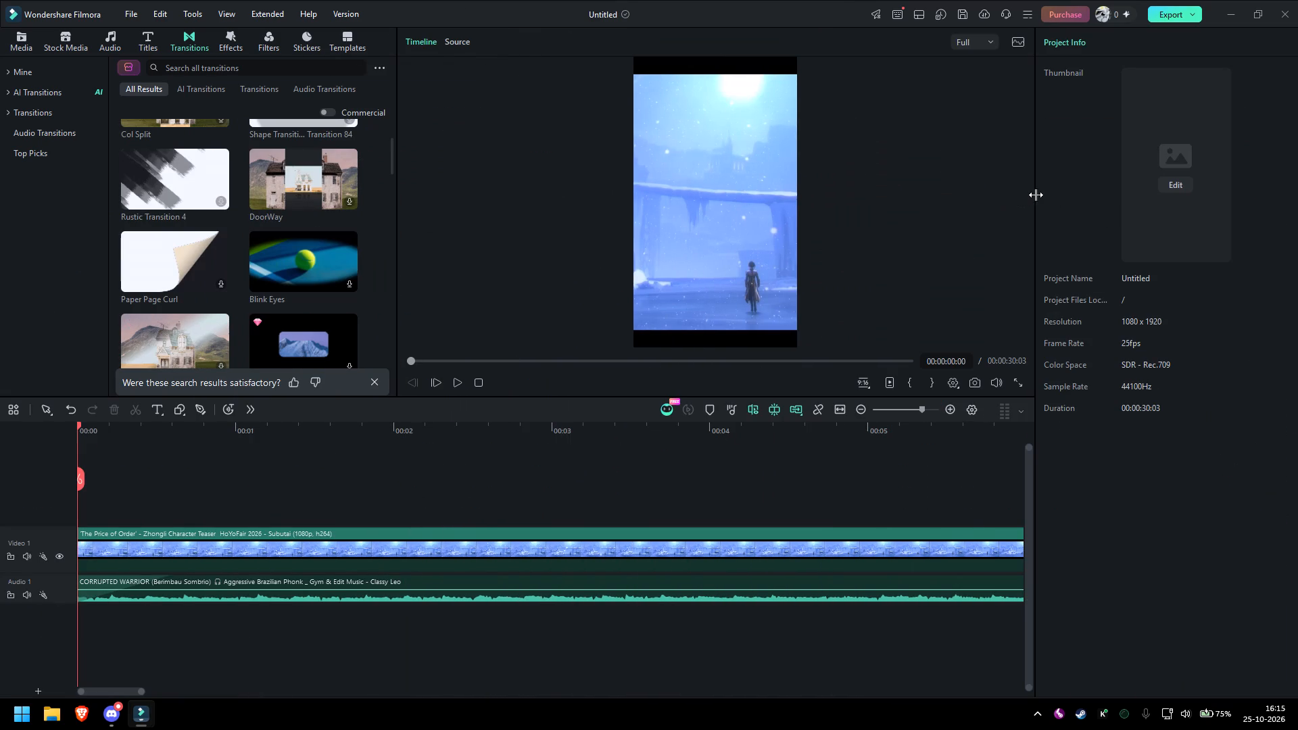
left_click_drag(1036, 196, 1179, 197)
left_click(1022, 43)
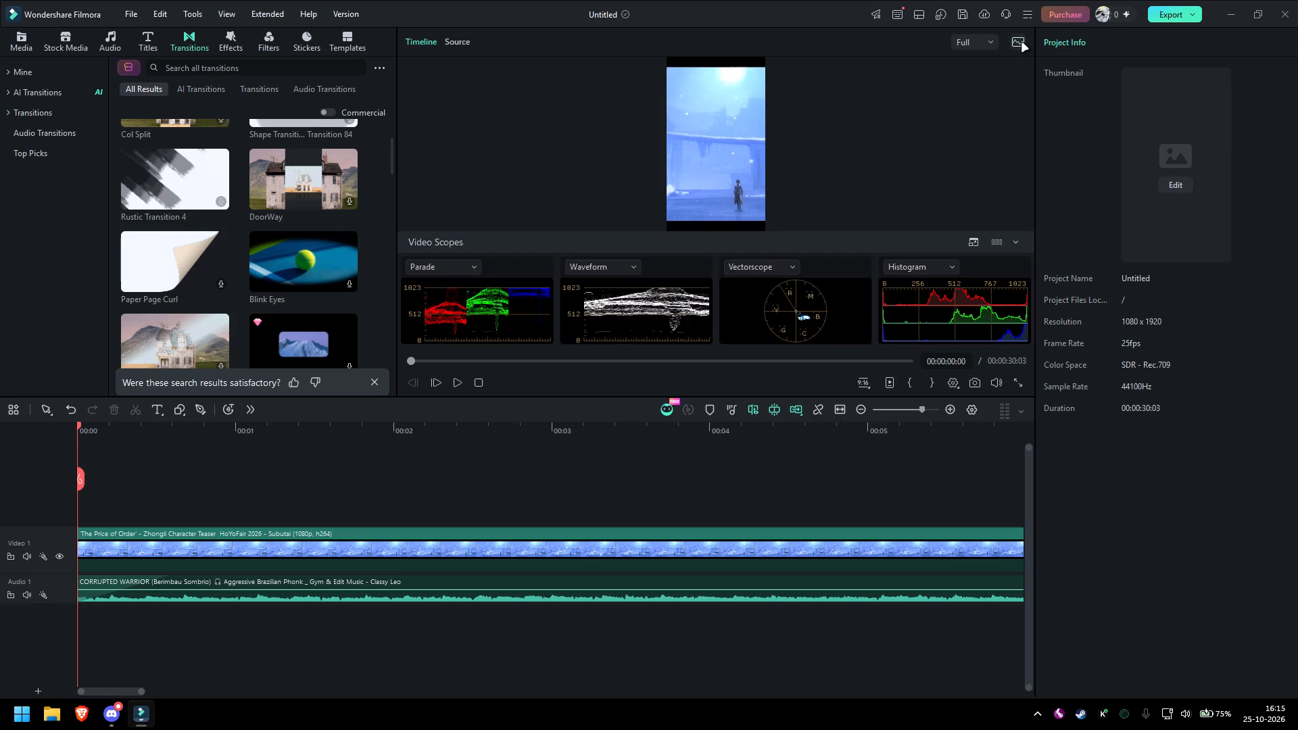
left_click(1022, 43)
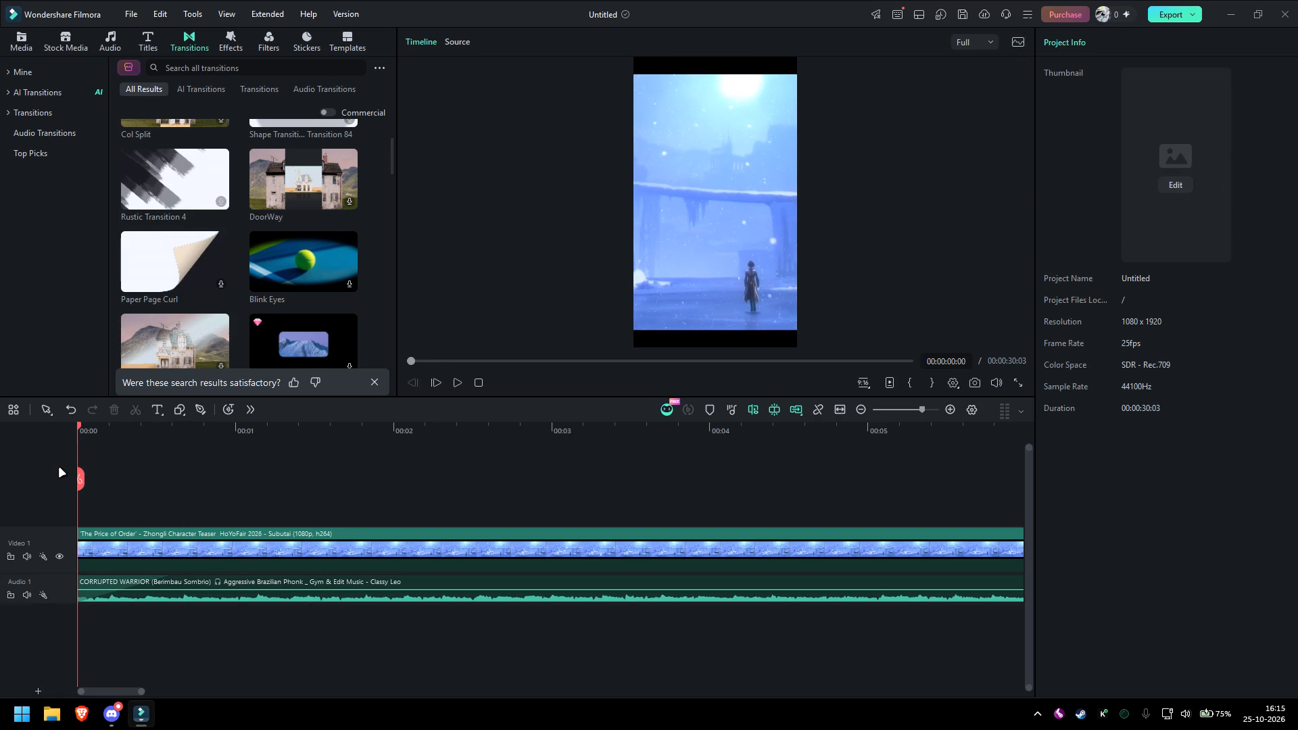
Select the Zhongli teaser clip and look through the Opening category of video effects for a suitable intro effect.
left_click(182, 558)
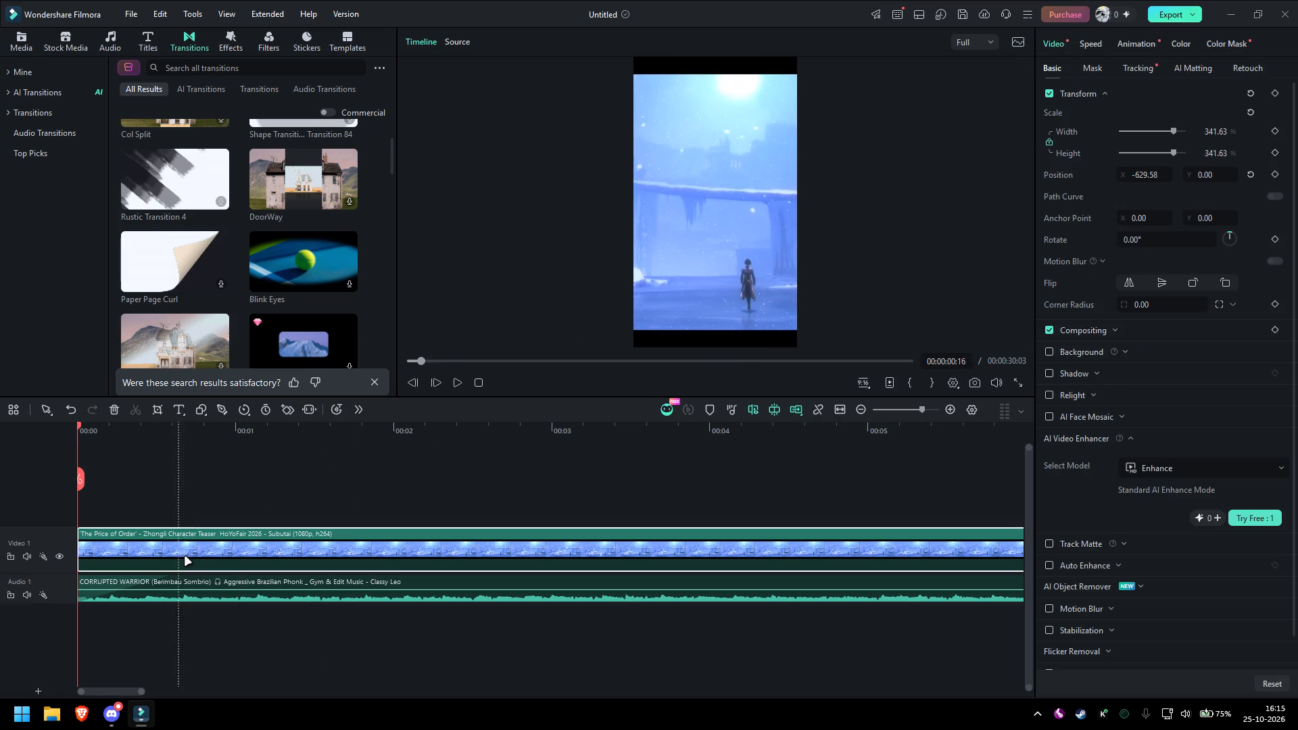
left_click(262, 45)
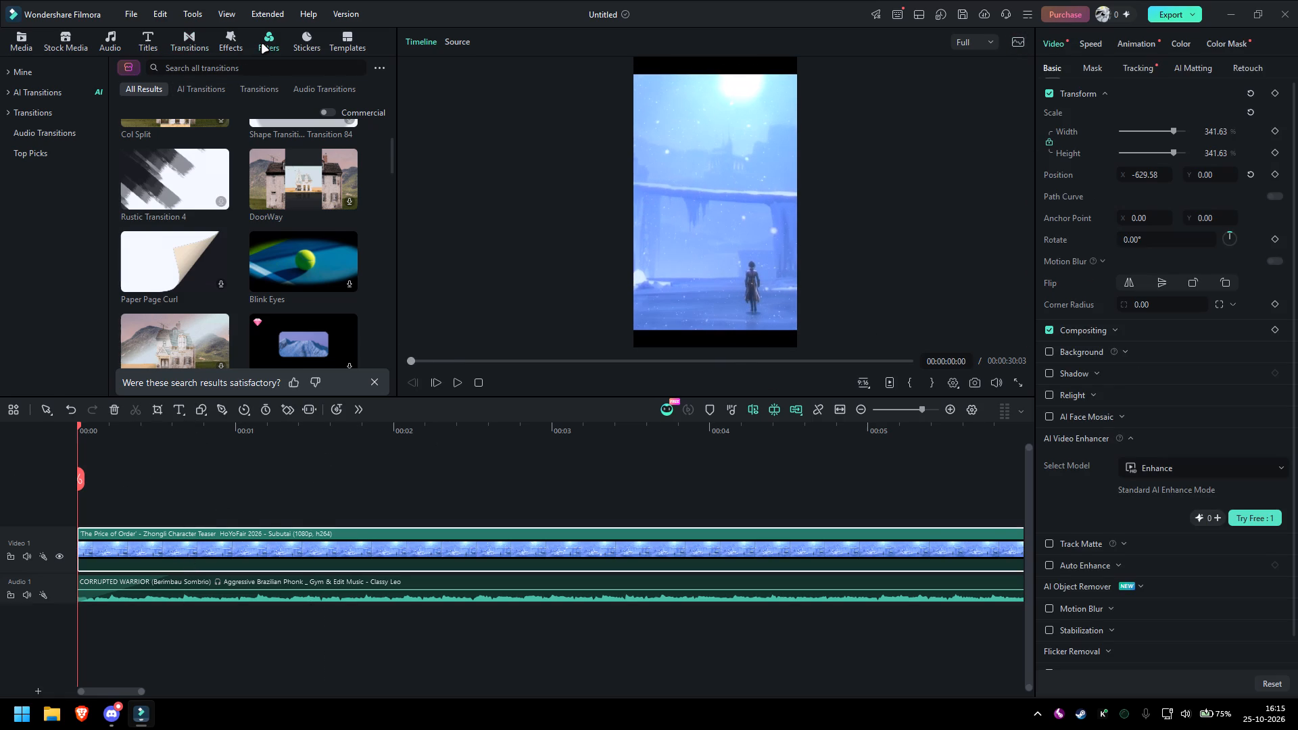
left_click(239, 37)
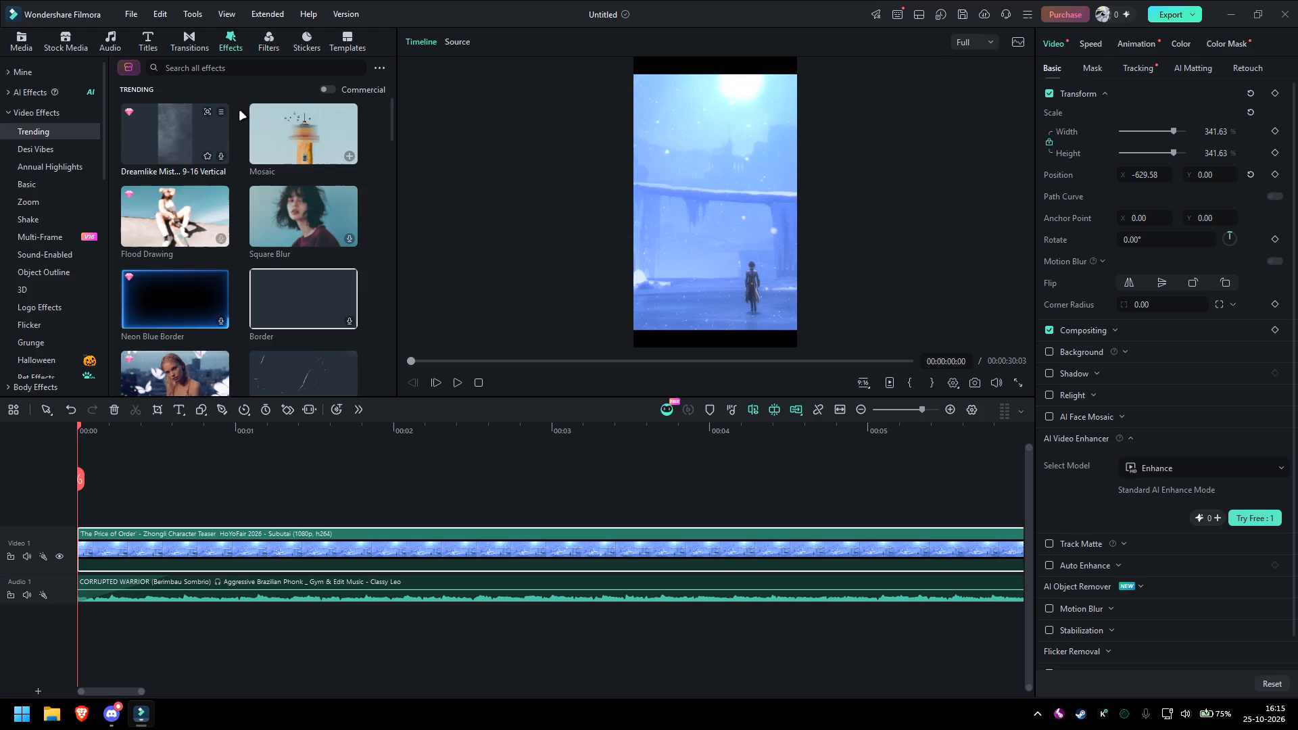
scroll(172, 264, "down", 2)
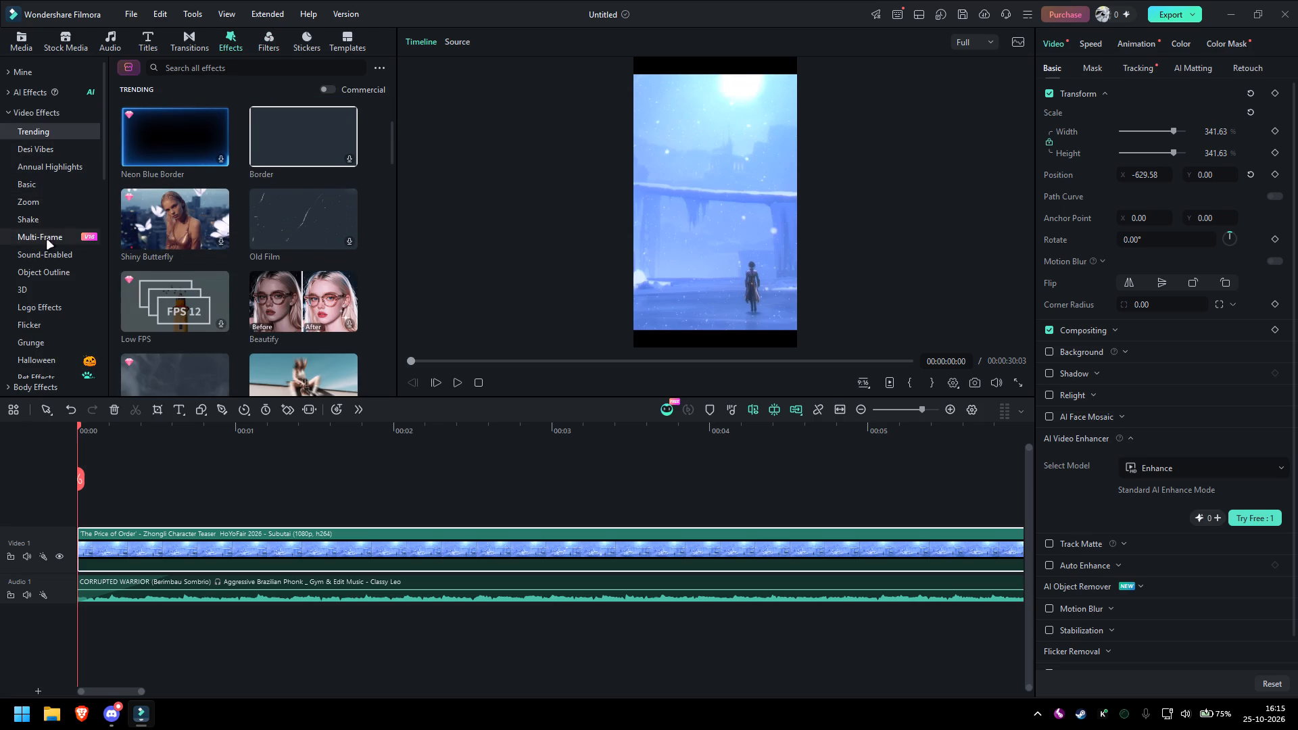
scroll(57, 278, "down", 6)
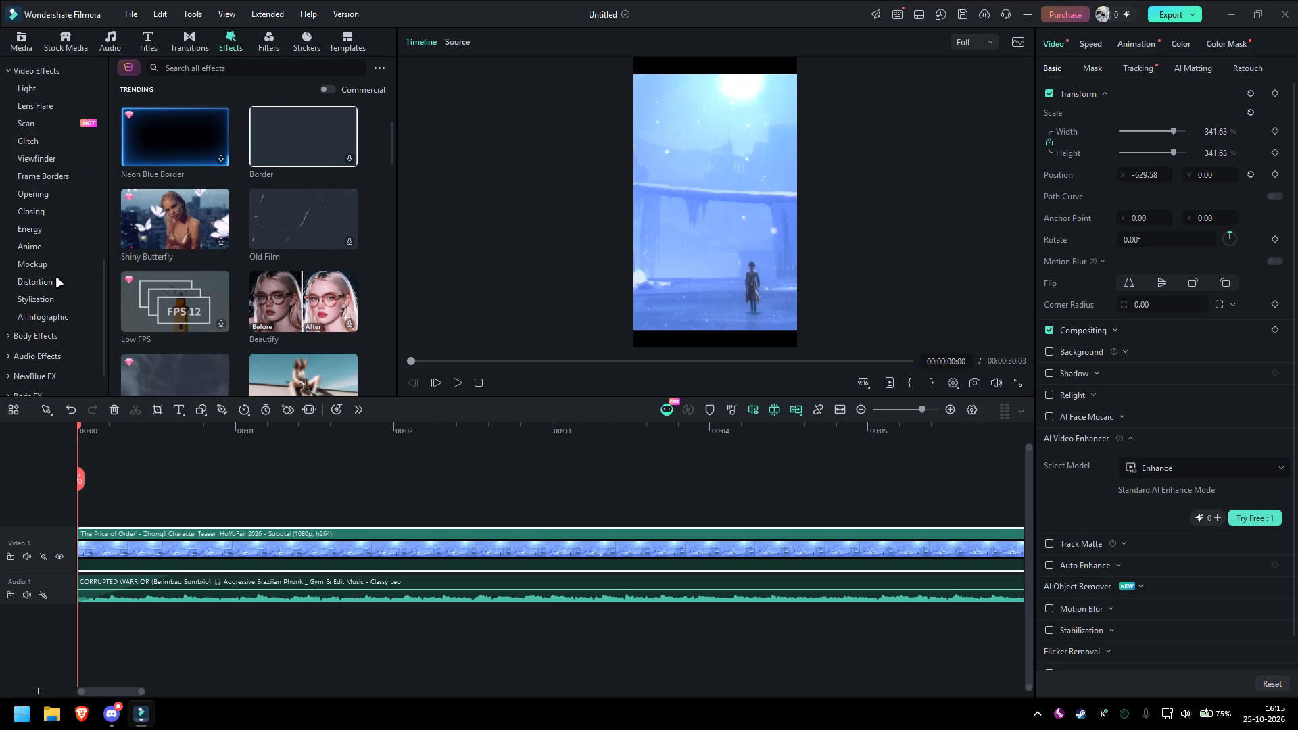
left_click(31, 197)
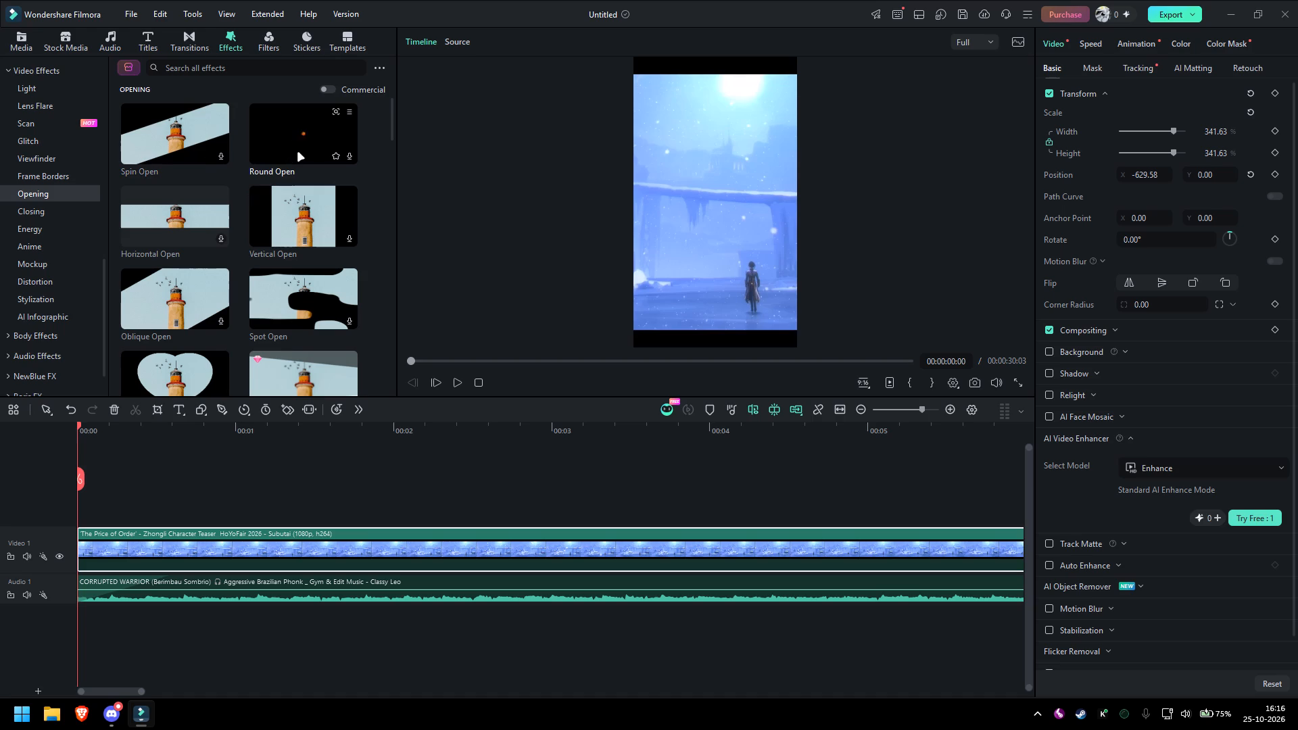
scroll(298, 153, "down", 7)
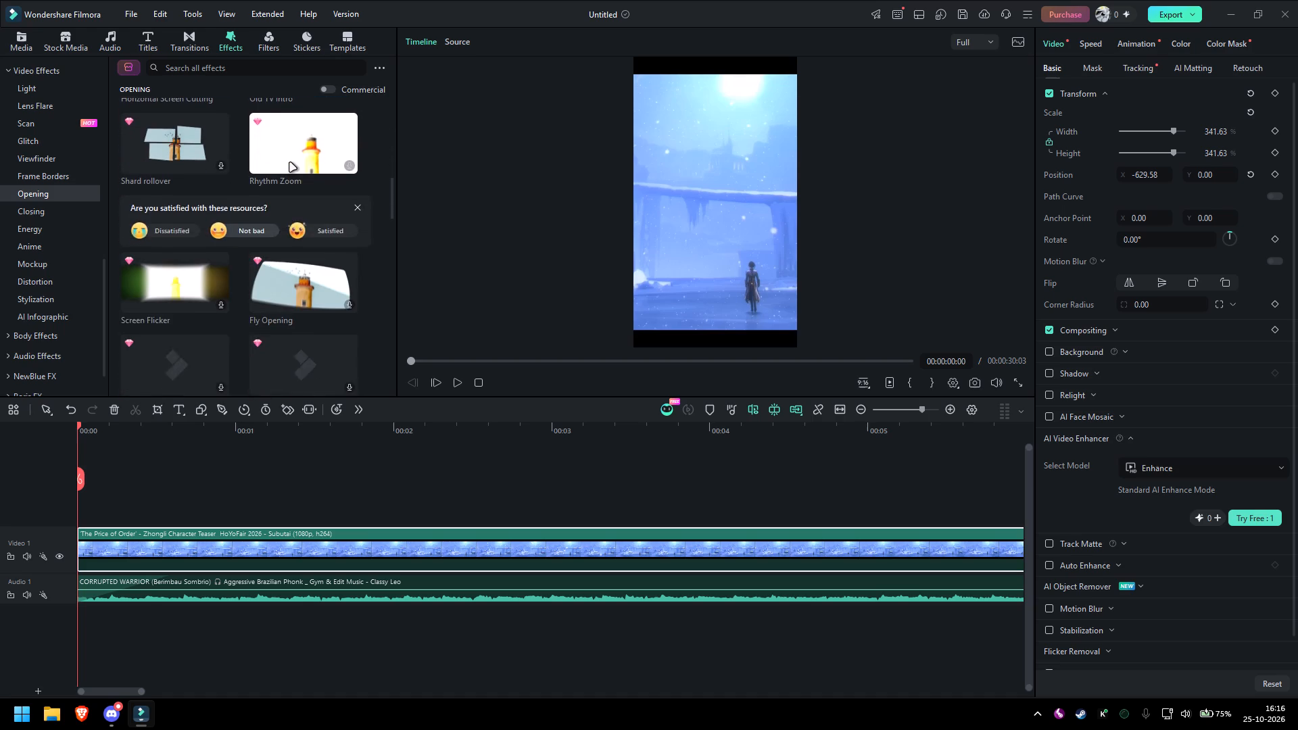
scroll(290, 163, "down", 2)
scroll(290, 163, "up", 1)
scroll(290, 163, "down", 3)
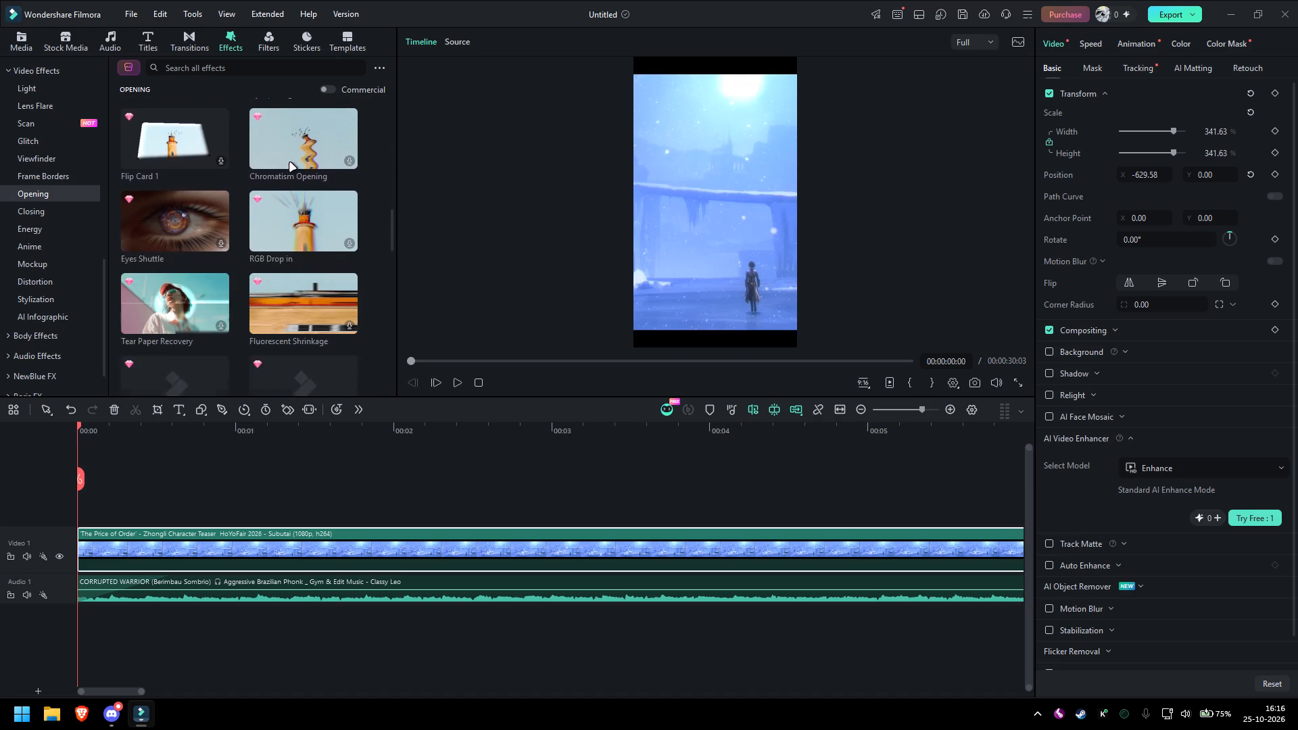
scroll(290, 163, "down", 2)
scroll(290, 163, "up", 13)
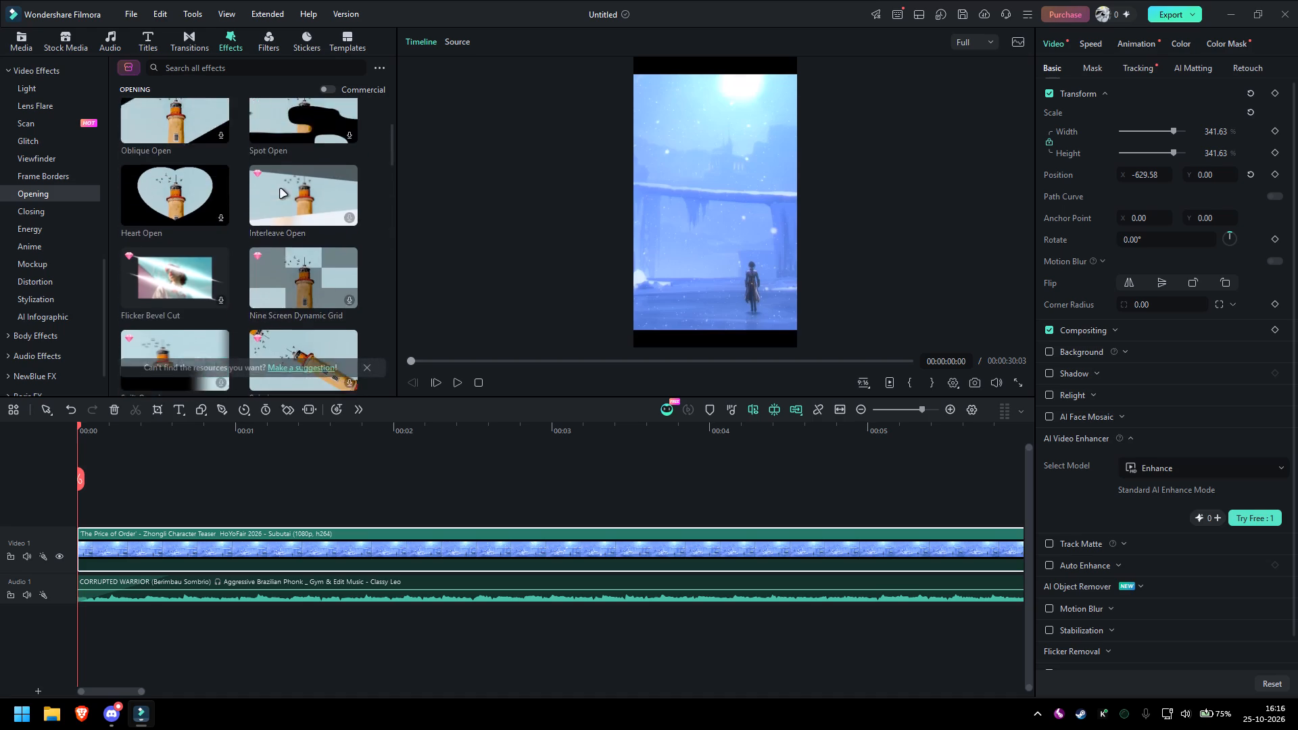
scroll(281, 189, "up", 5)
scroll(279, 273, "down", 1)
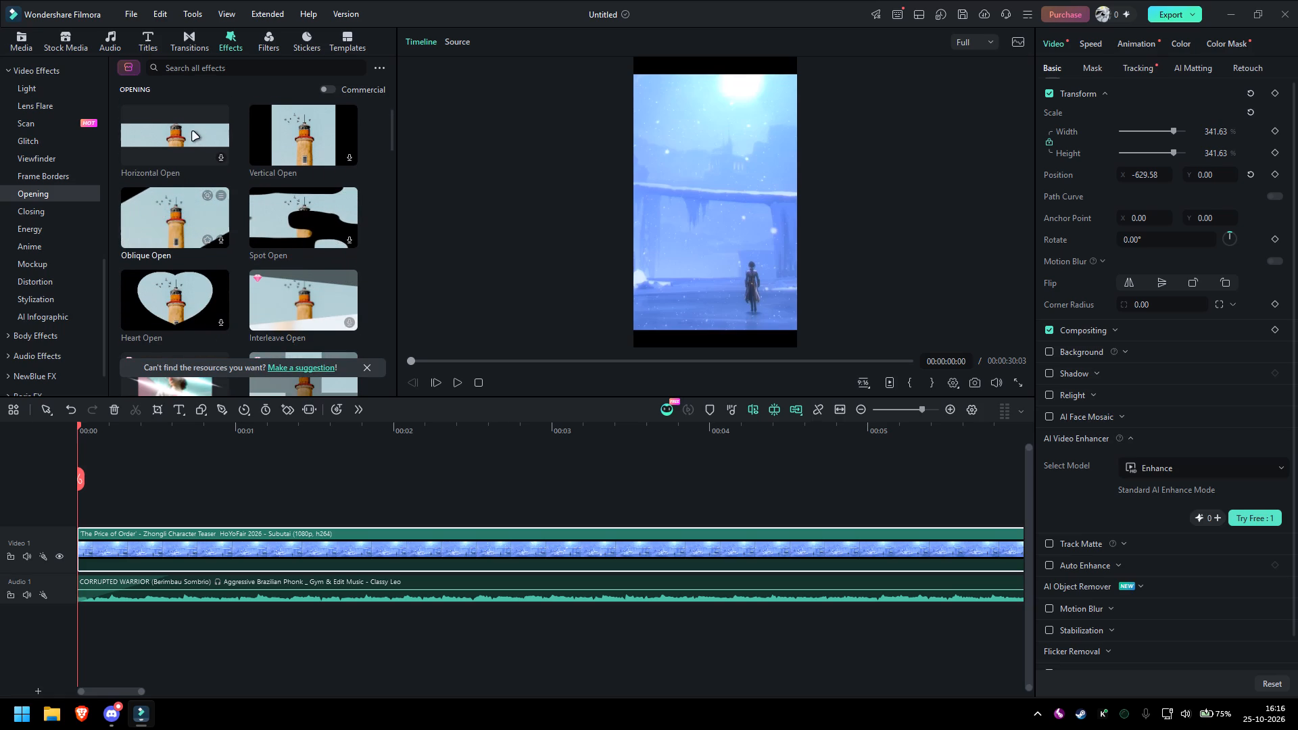
Apply the Oblique Open effect to the Zhongli teaser clip on Video 1 and play back its opening.
left_click_drag(177, 220, 177, 228)
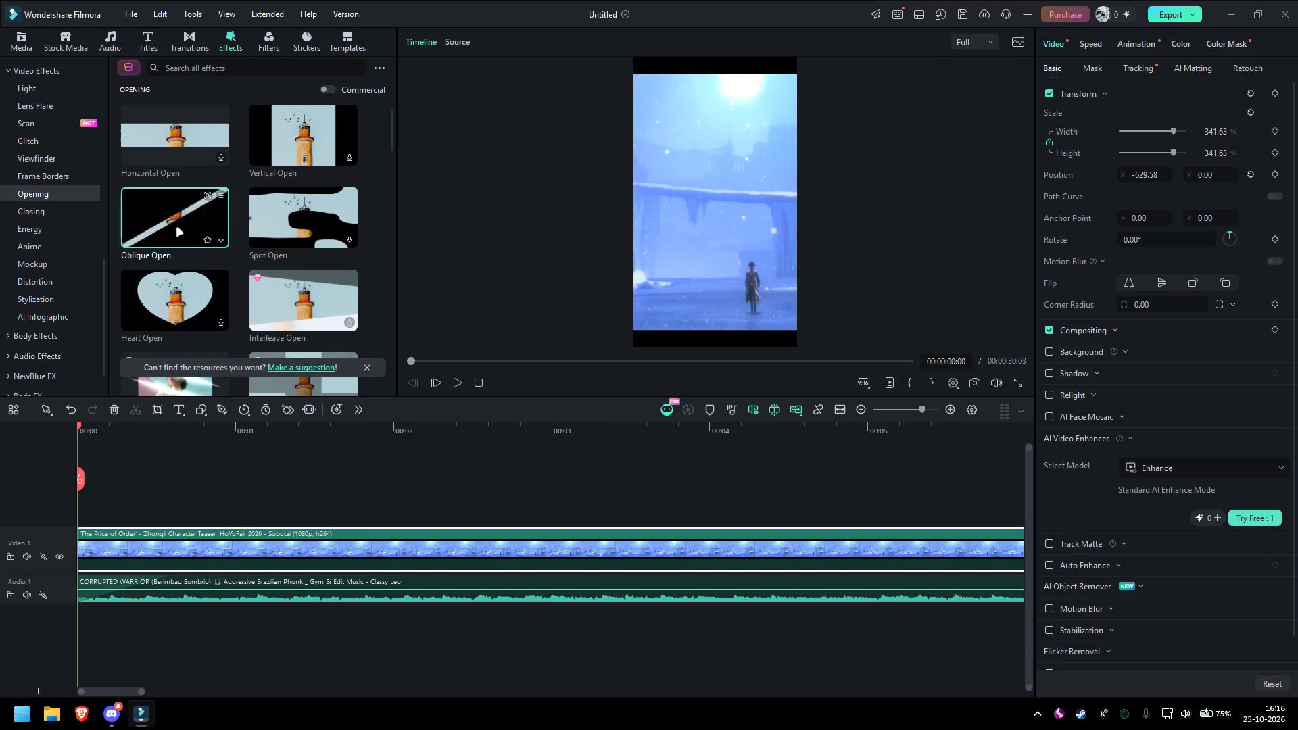
left_click_drag(177, 228, 72, 552)
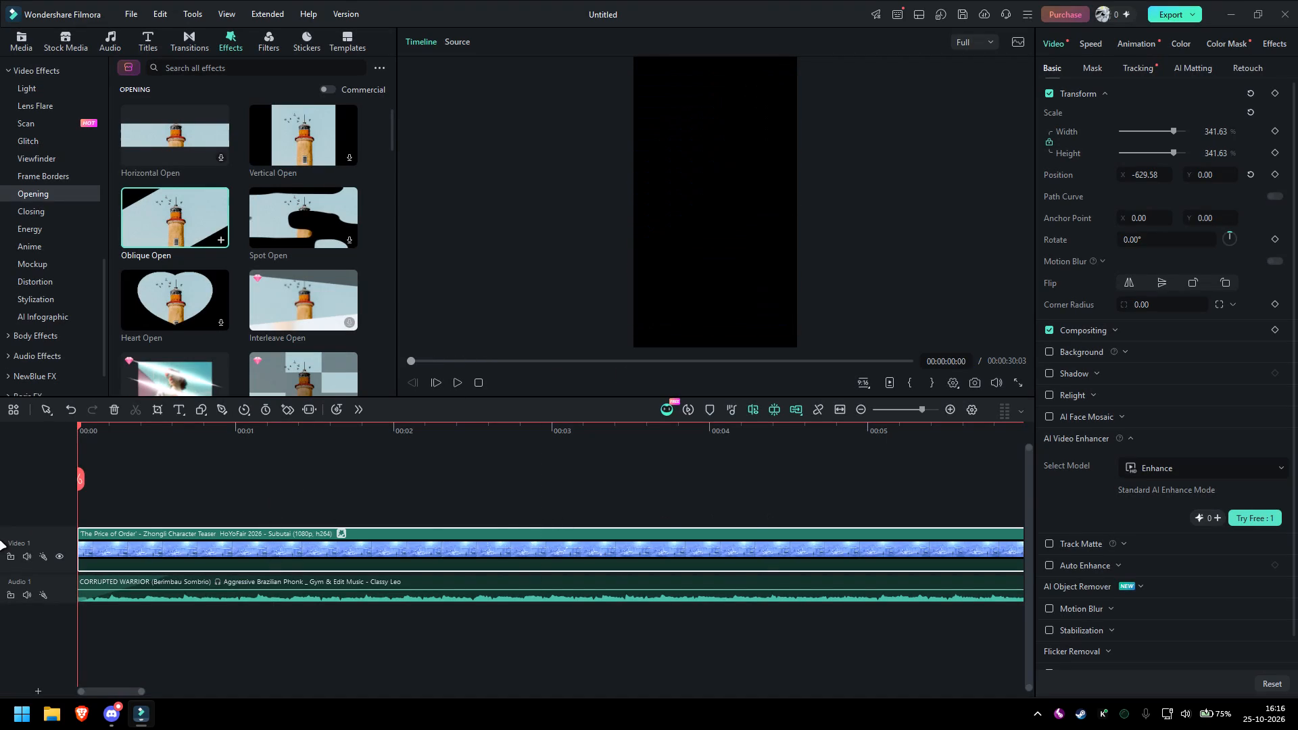
key("space")
key("space")
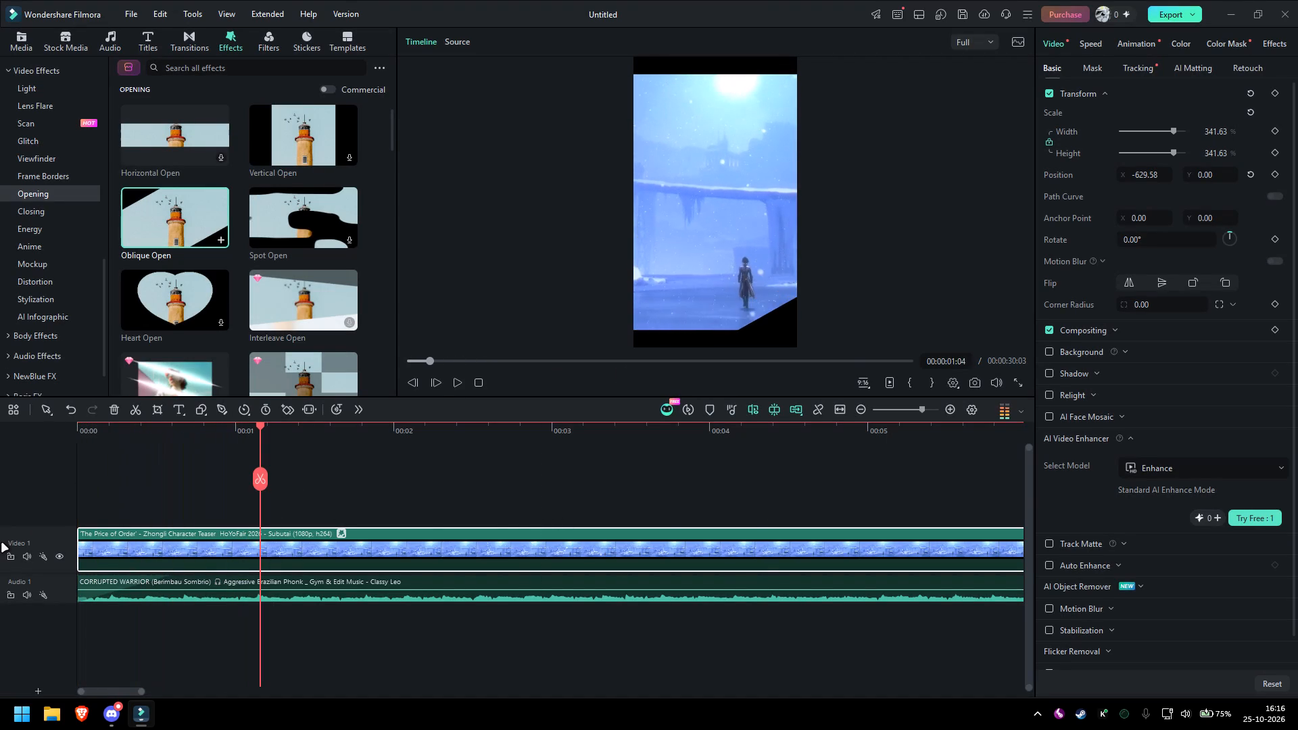
scroll(1155, 337, "up", 4)
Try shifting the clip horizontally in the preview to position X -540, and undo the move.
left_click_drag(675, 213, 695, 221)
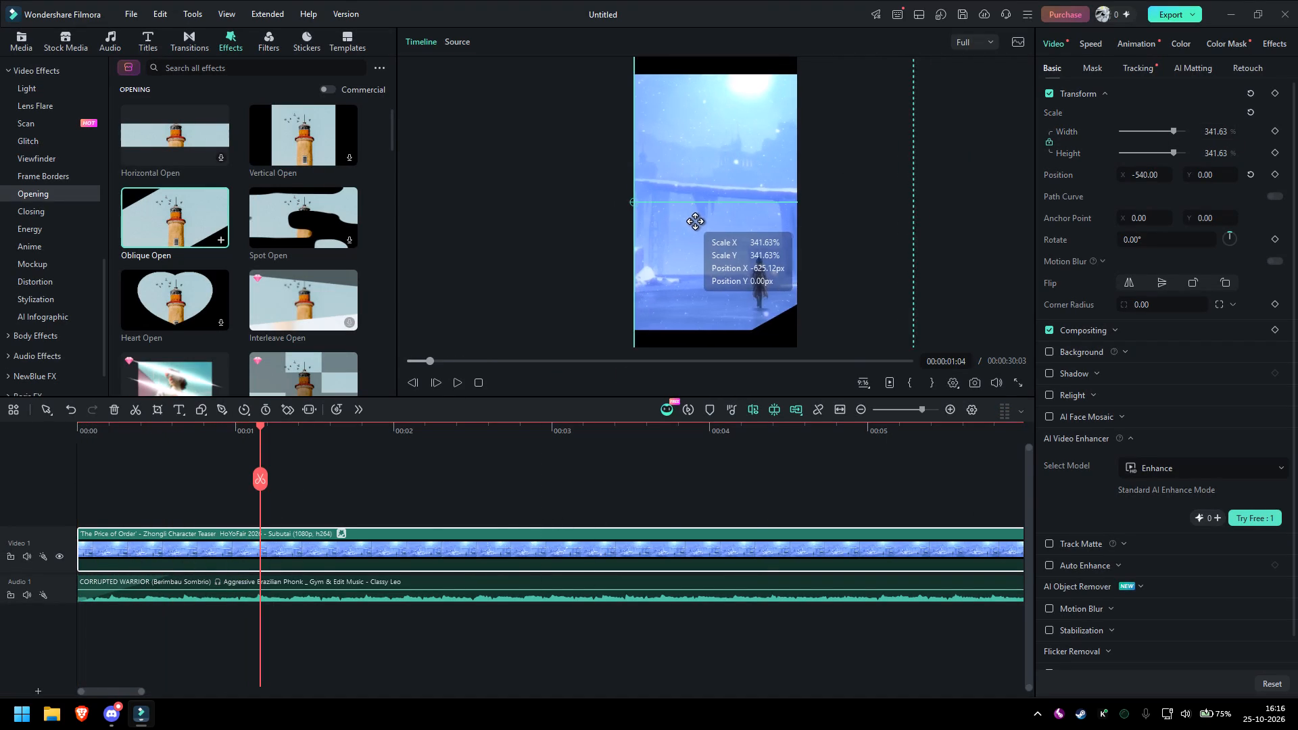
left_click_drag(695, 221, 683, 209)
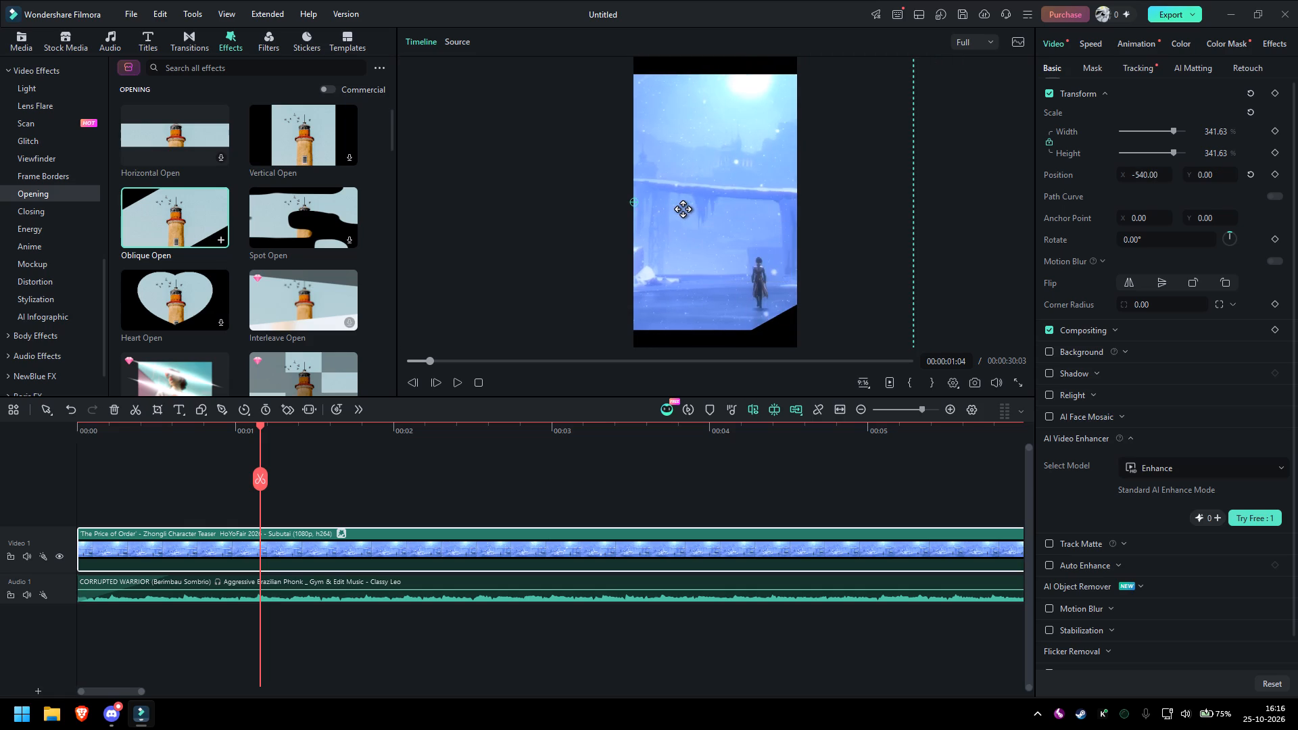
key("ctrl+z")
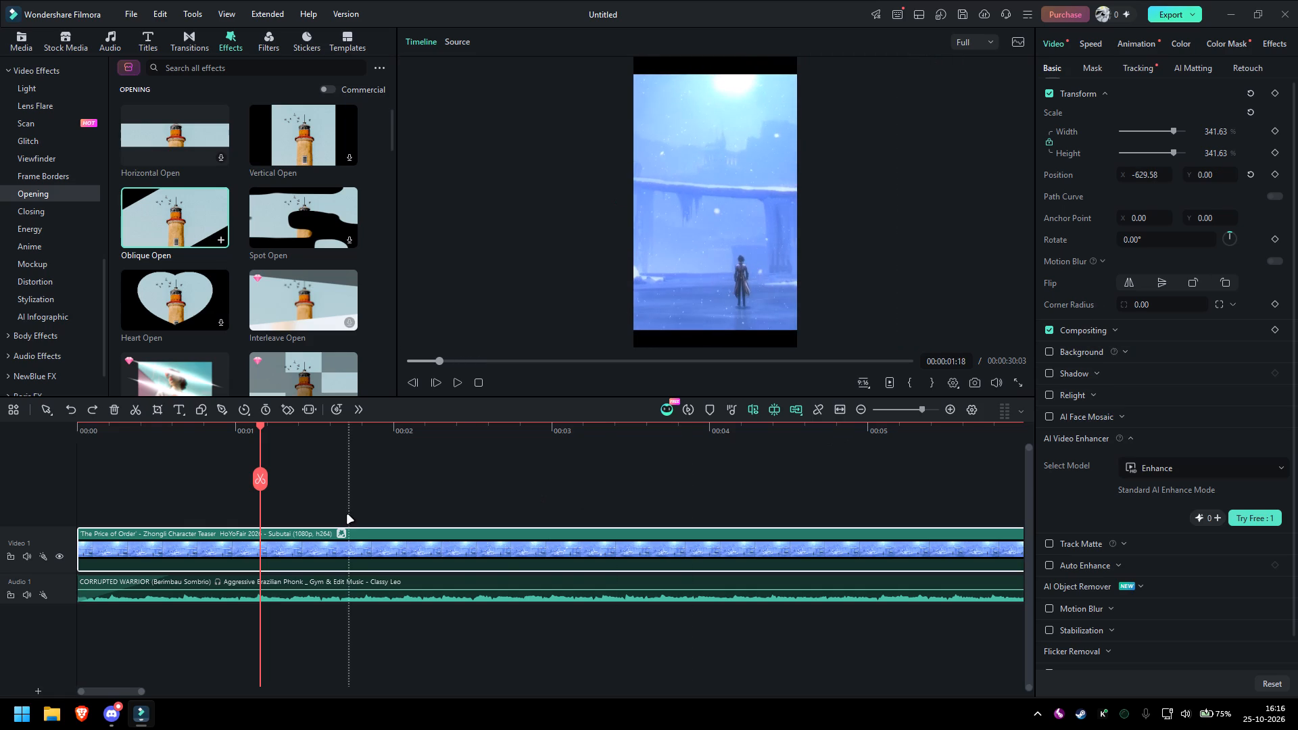
Set the Oblique Open effect's duration to 1.00.
left_click(341, 534)
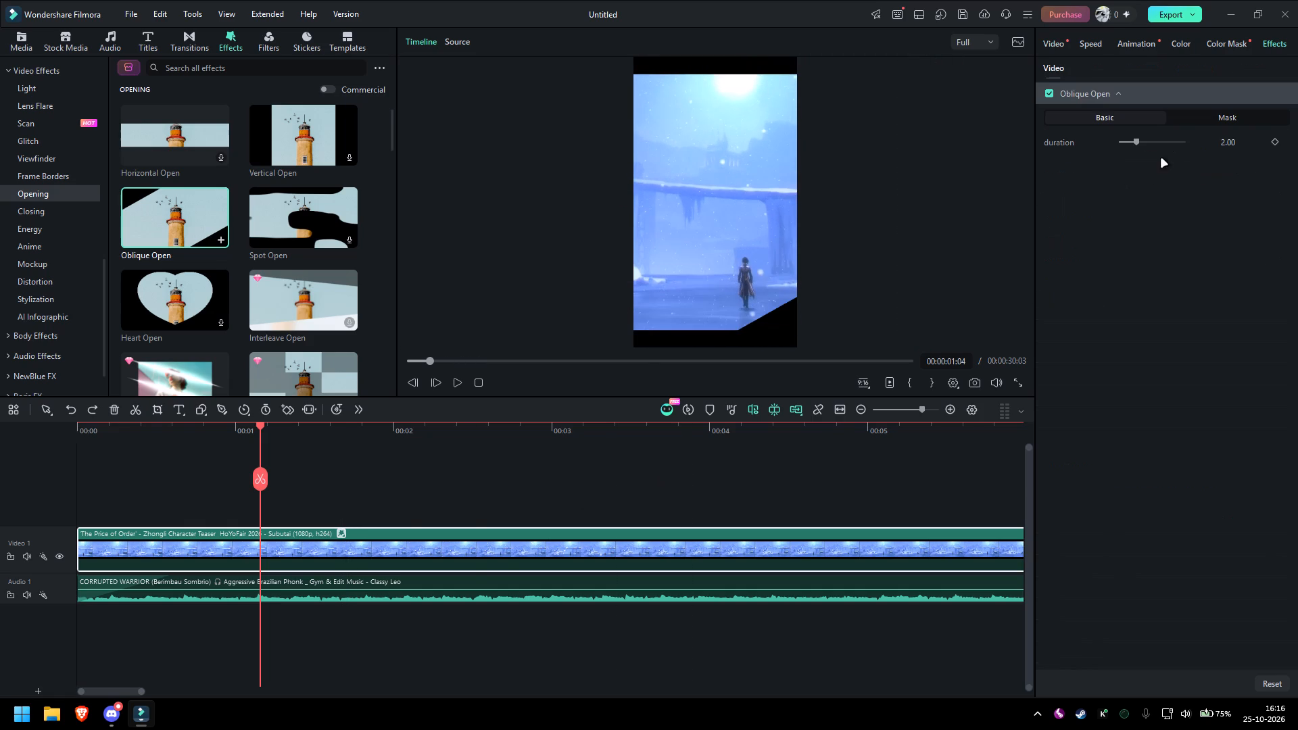
left_click_drag(1133, 146, 1124, 146)
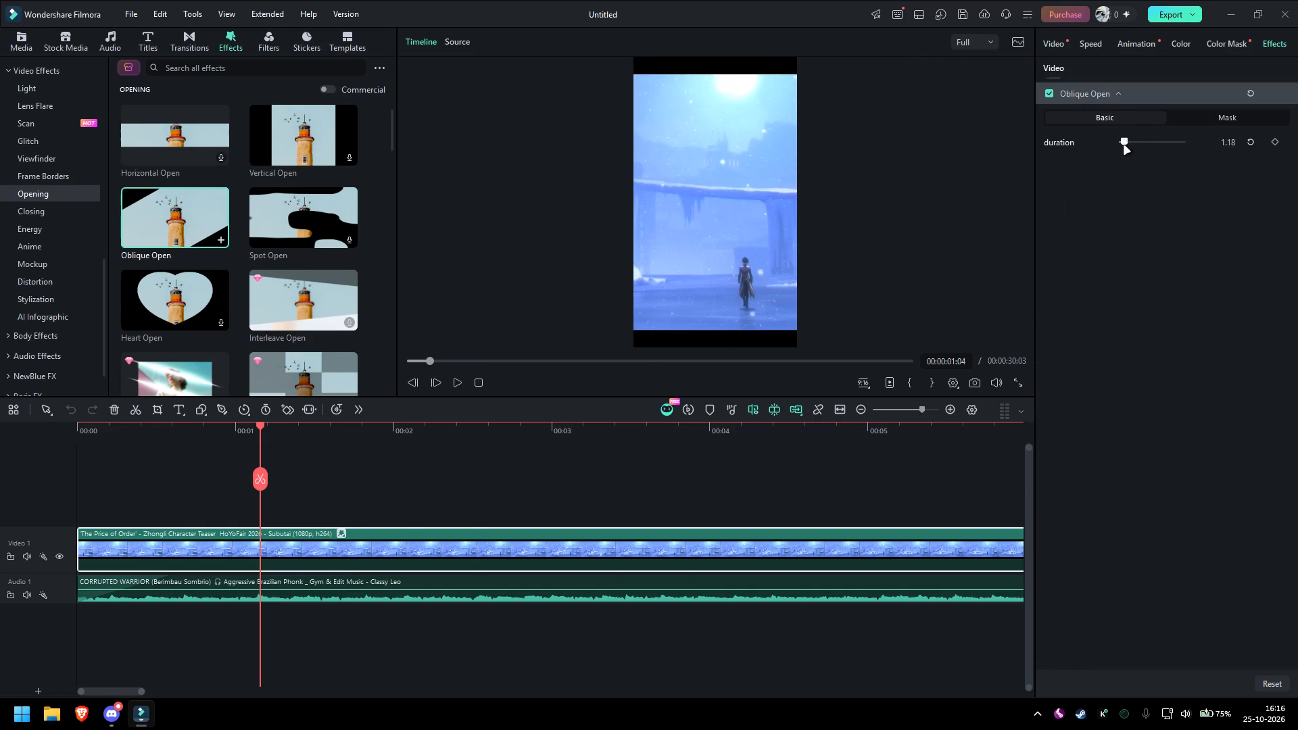
left_click_drag(1124, 146, 1121, 146)
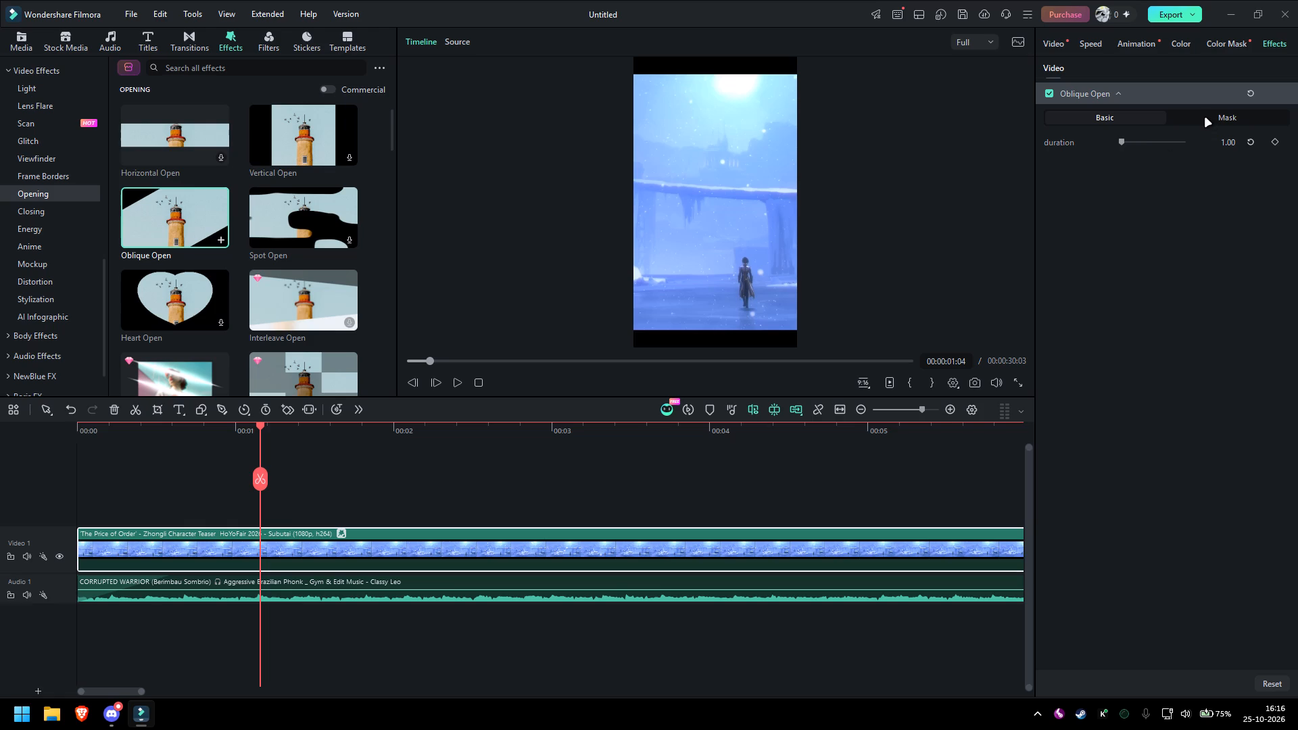
left_click(1219, 118)
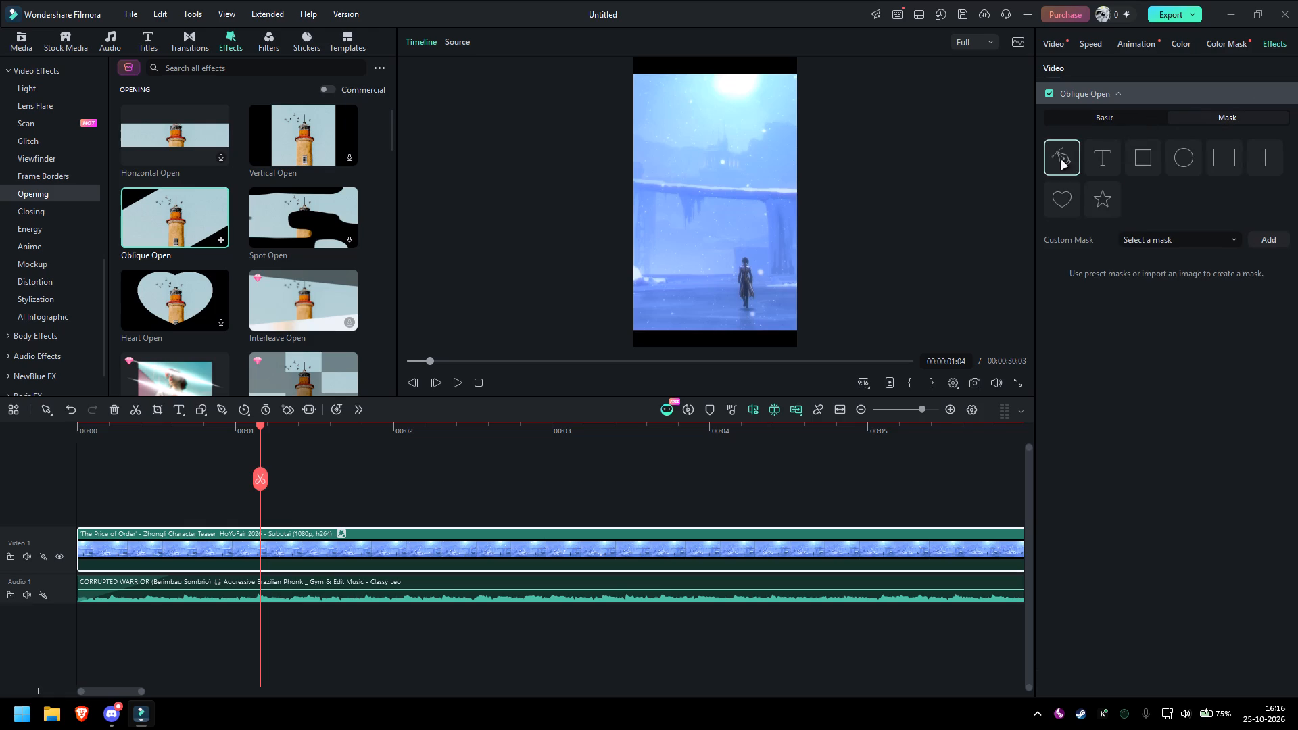
left_click(1117, 116)
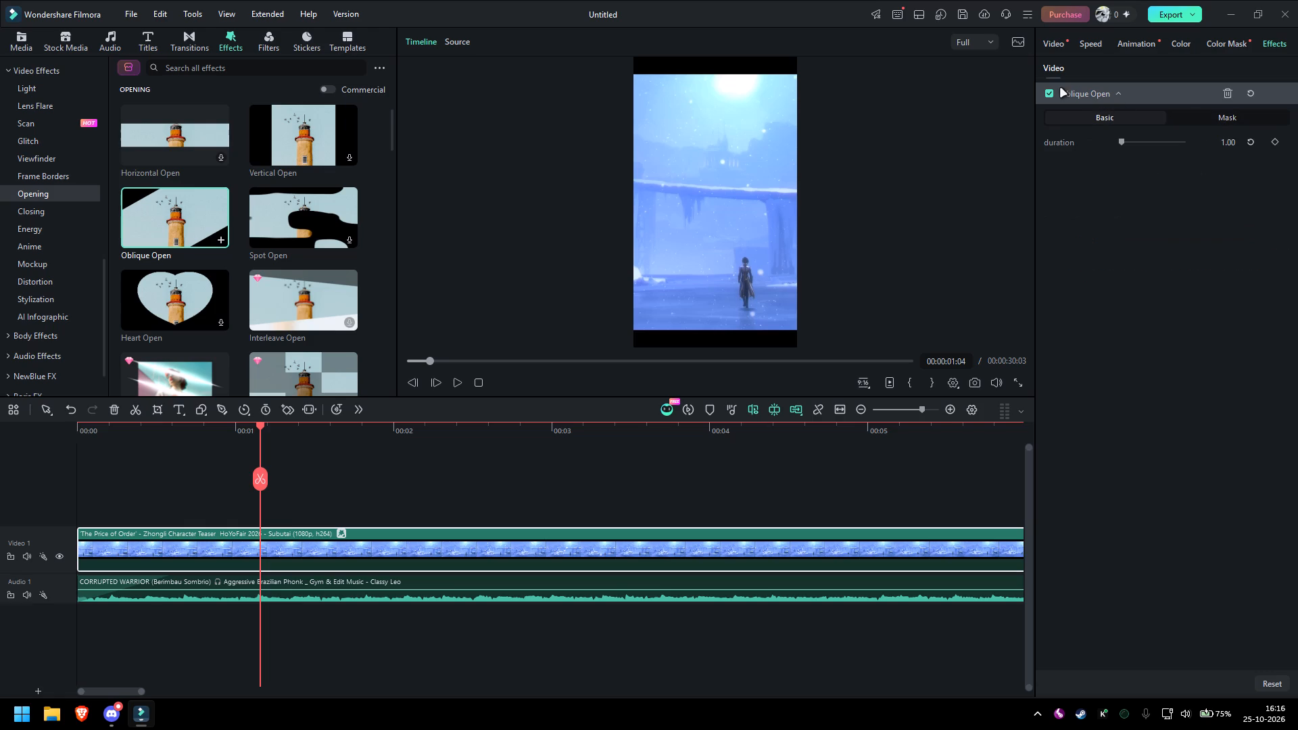
Play the first seconds from the start of the timeline and scrub back to review the Oblique Open animation.
left_click_drag(262, 433, 0, 540)
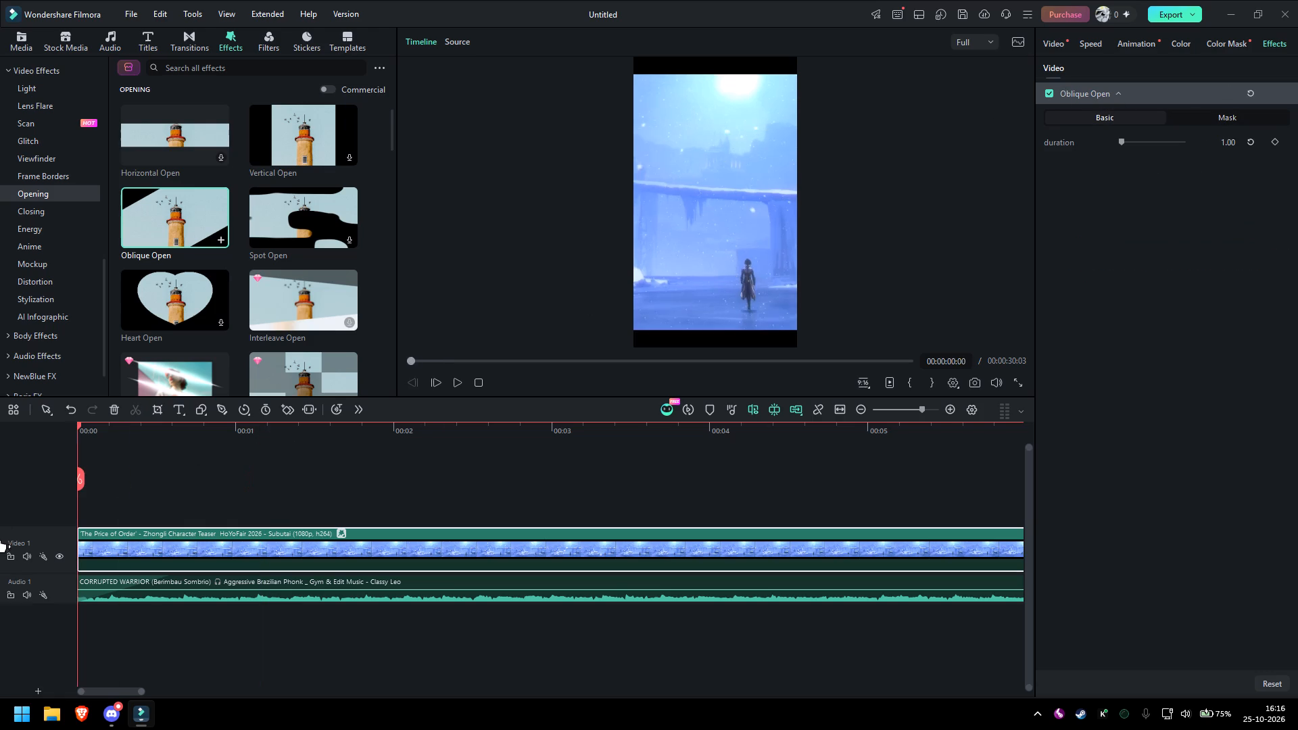
left_click_drag(0, 540, 0, 542)
key("space")
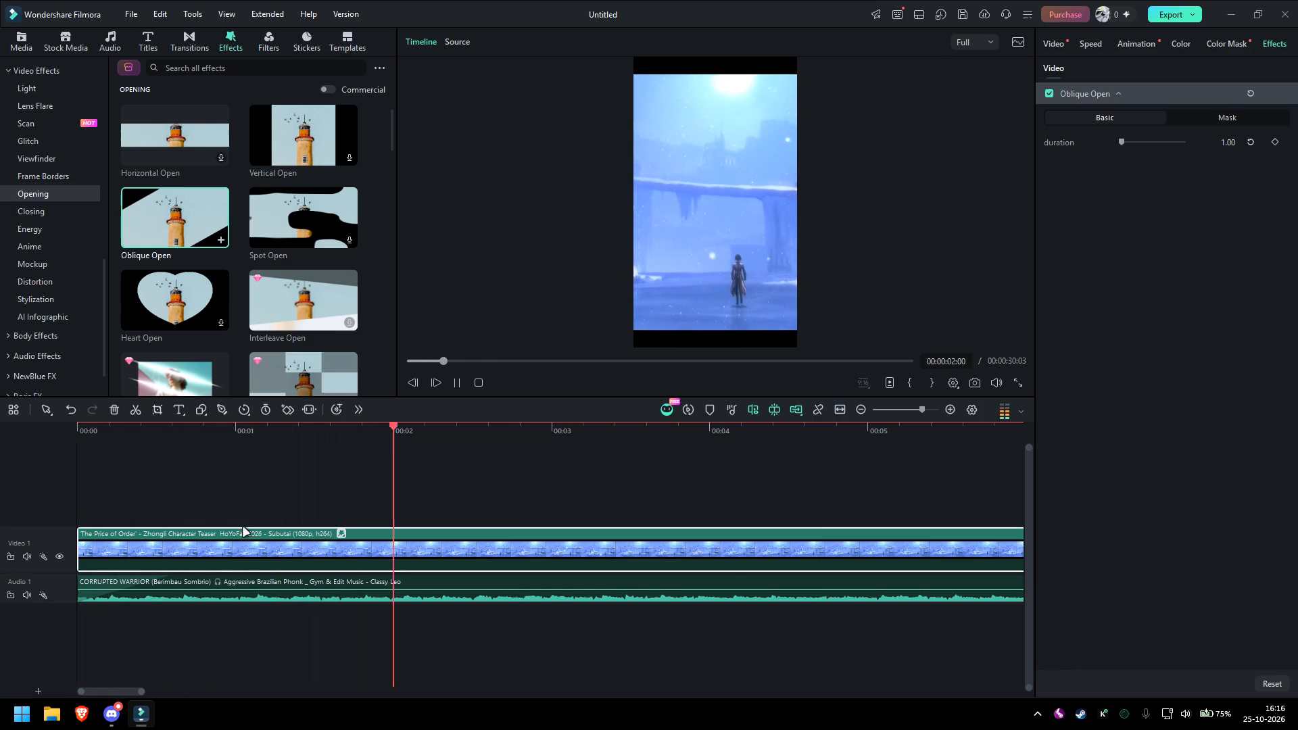
key("space")
left_click_drag(462, 445, 98, 481)
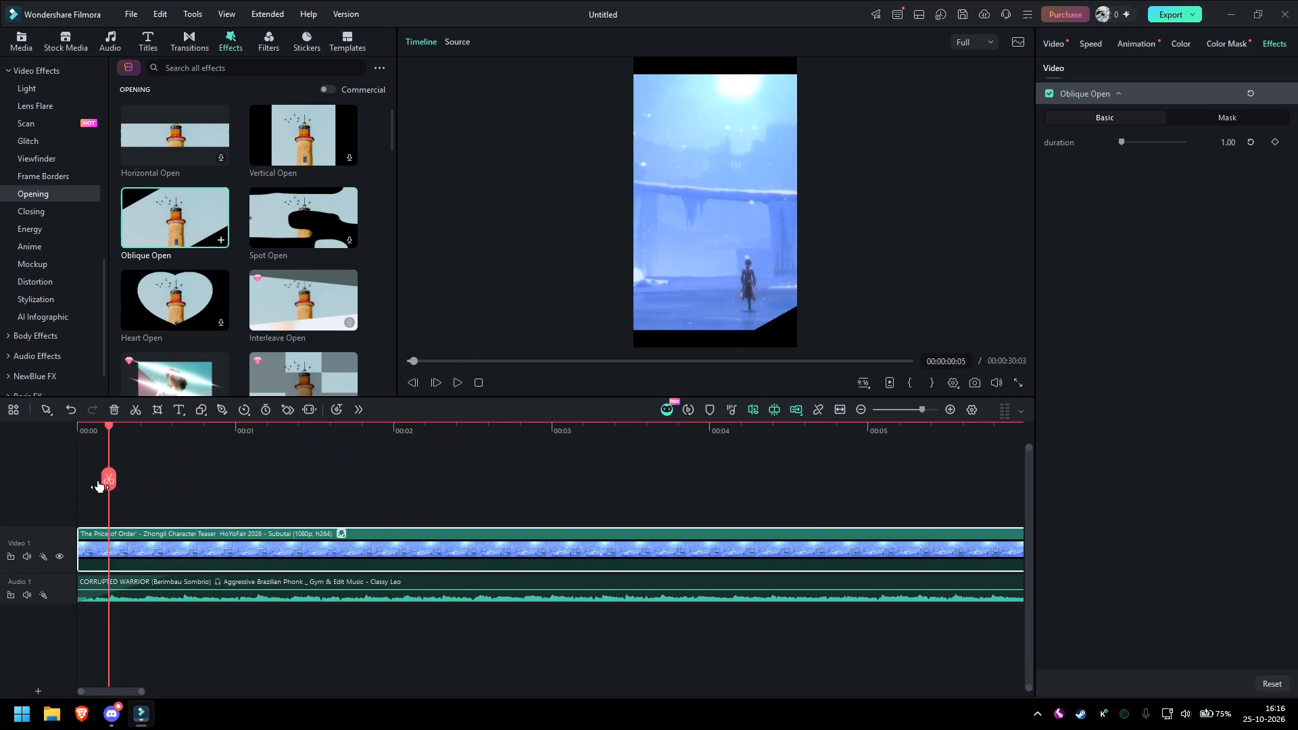
left_click_drag(98, 481, 19, 494)
left_click_drag(19, 494, 314, 508)
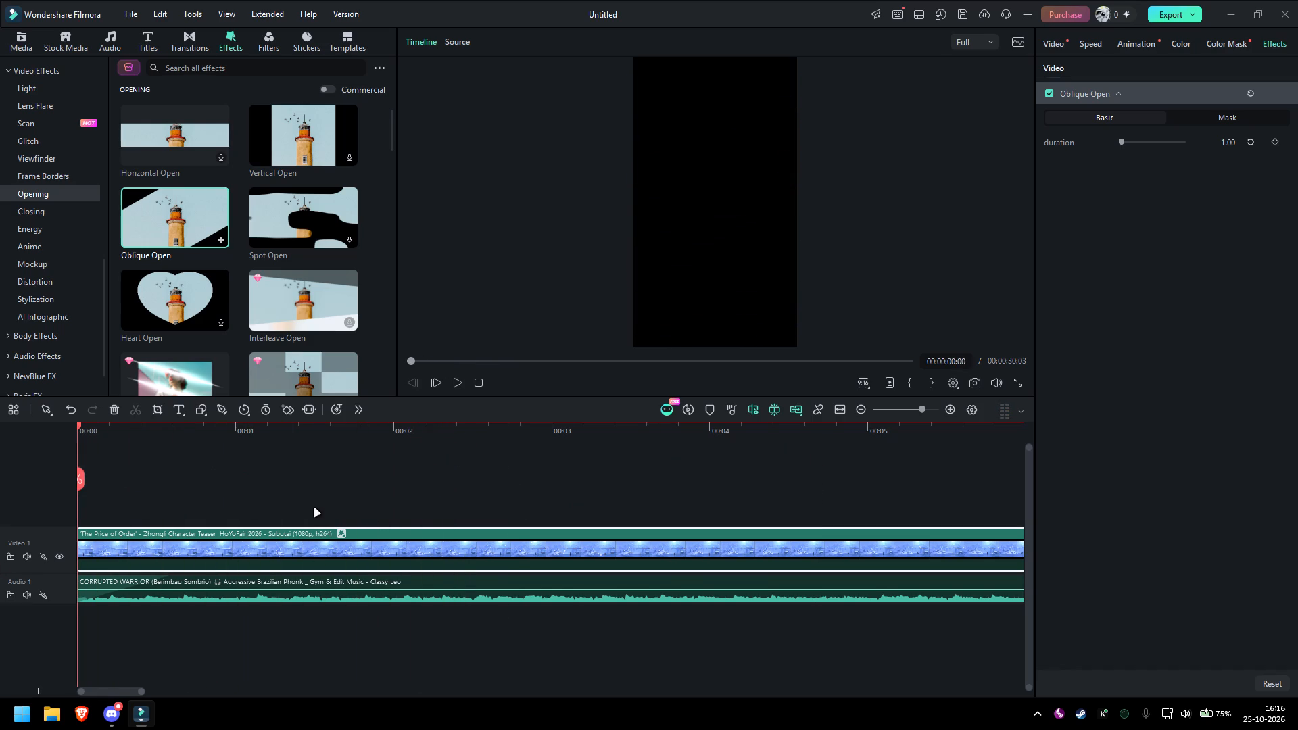
left_click_drag(314, 508, 314, 508)
left_click(1223, 43)
left_click(1181, 41)
left_click(1135, 45)
left_click(1090, 41)
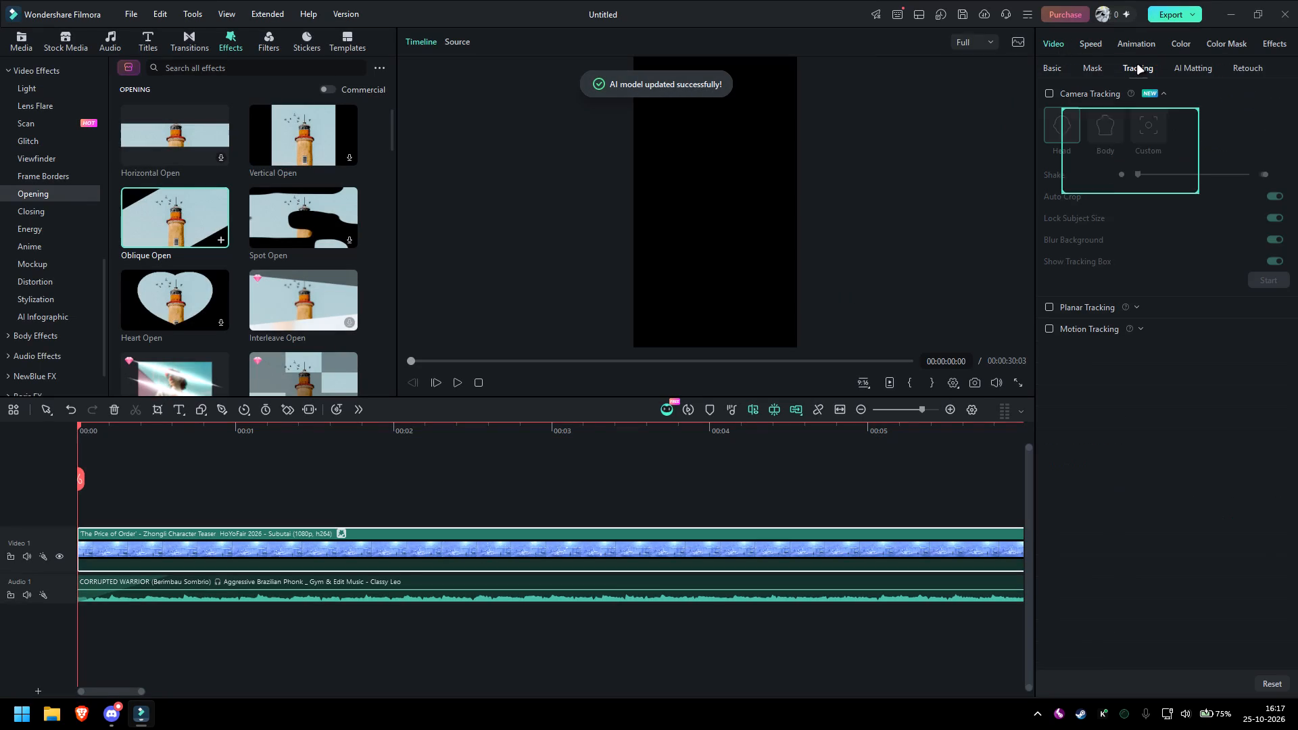
left_click(1145, 444)
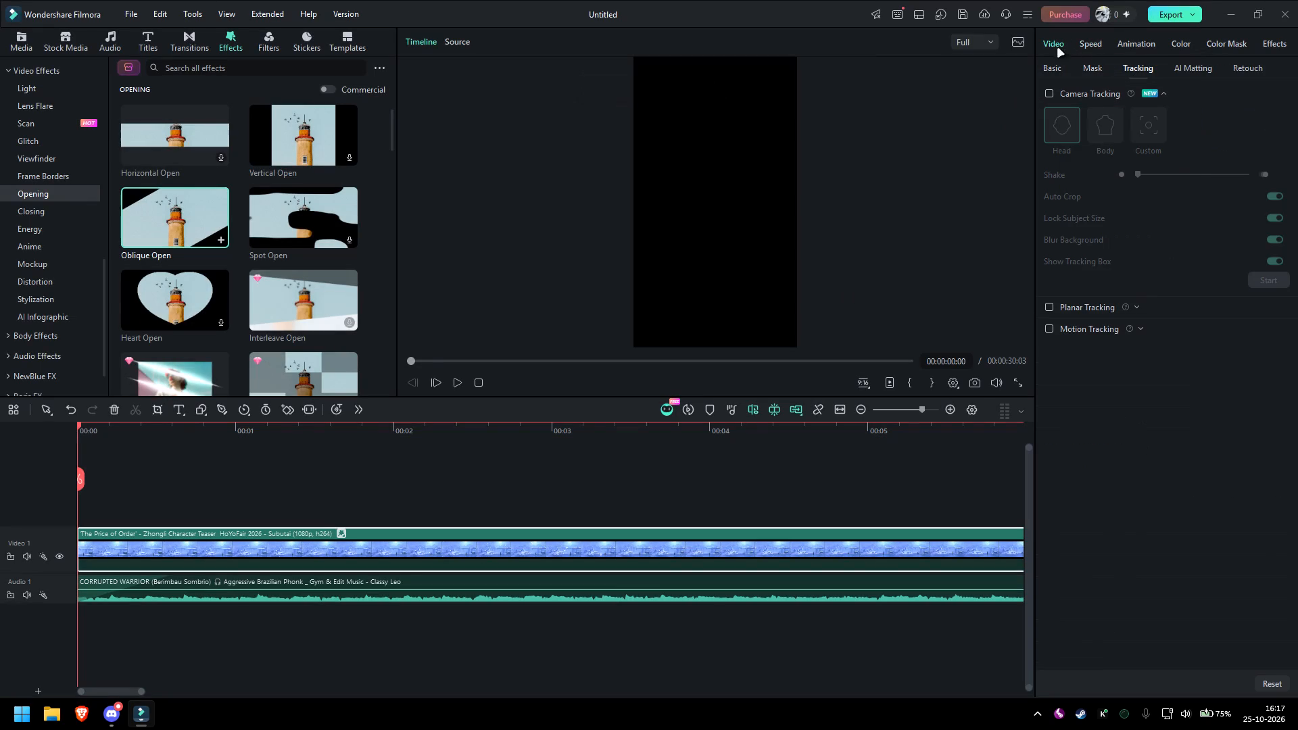
left_click(343, 537)
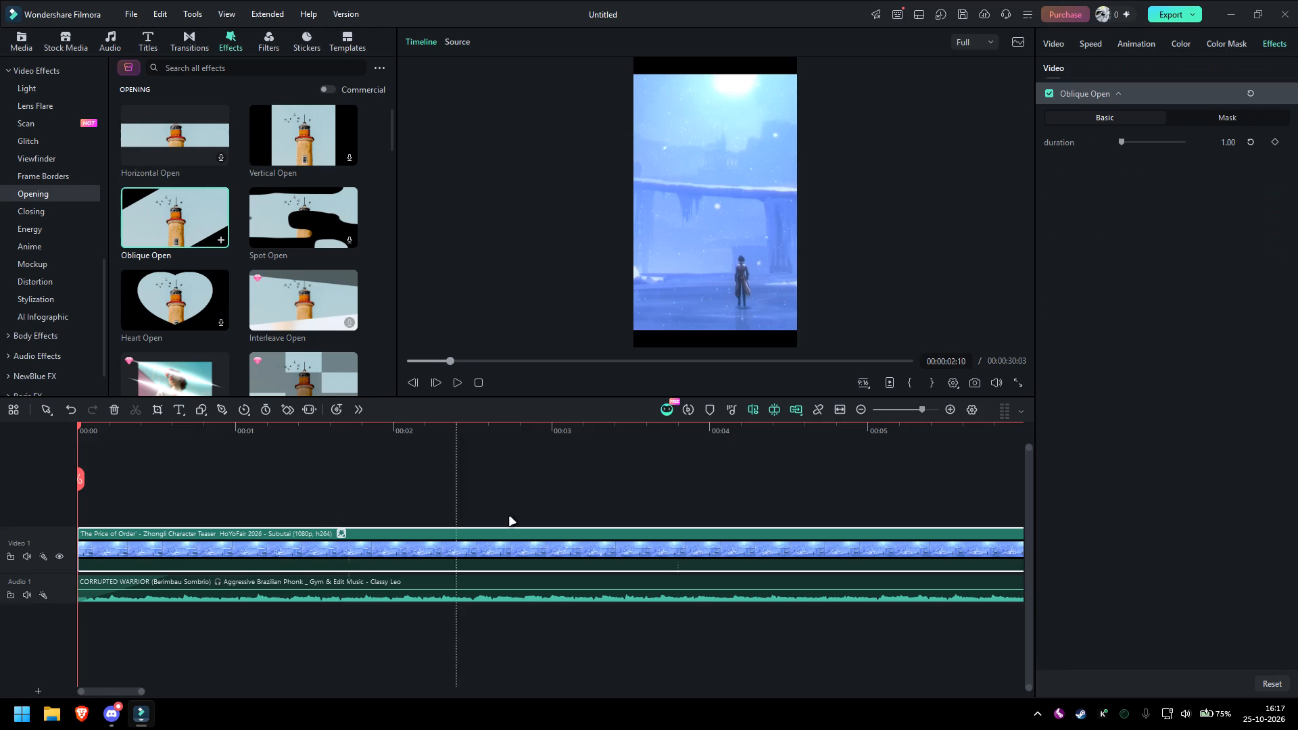
left_click(1191, 122)
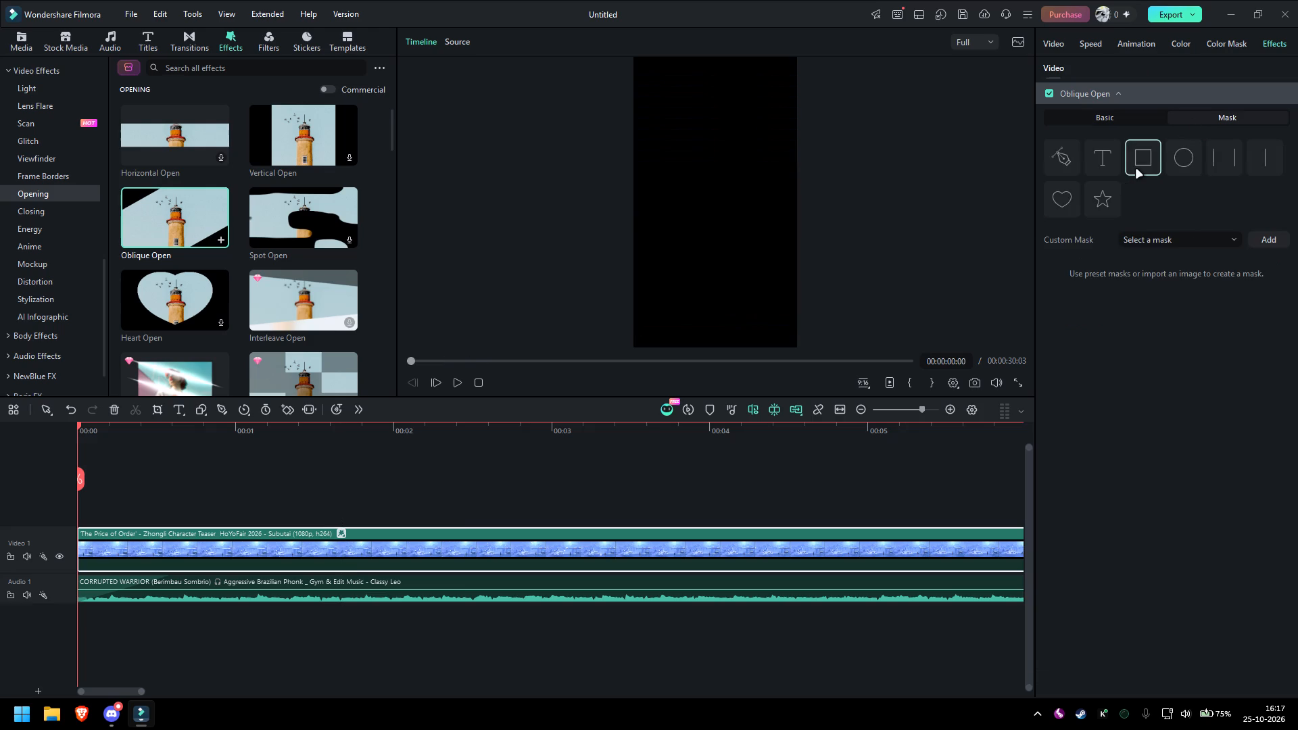
left_click(1174, 239)
left_click(1174, 239)
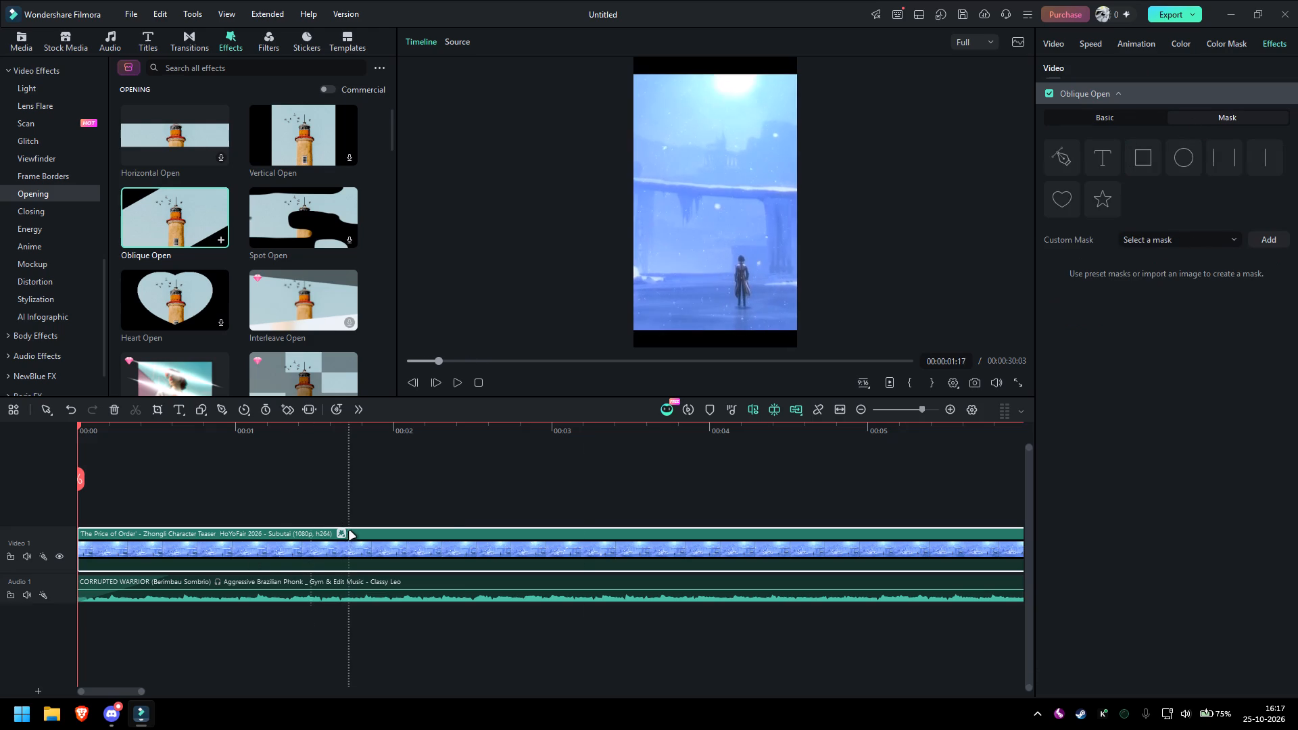
left_click(342, 532)
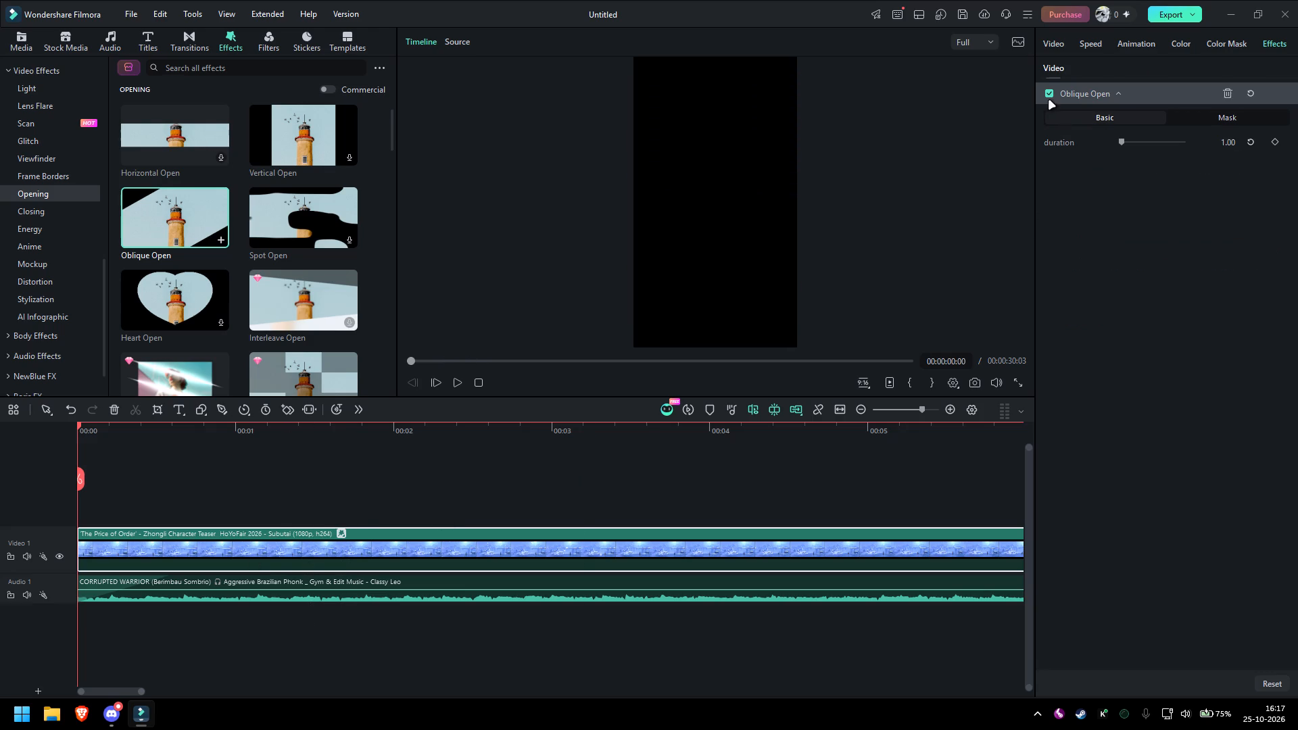
Remove the Oblique Open effect from the opening video clip.
left_click(1049, 101)
left_click(1226, 94)
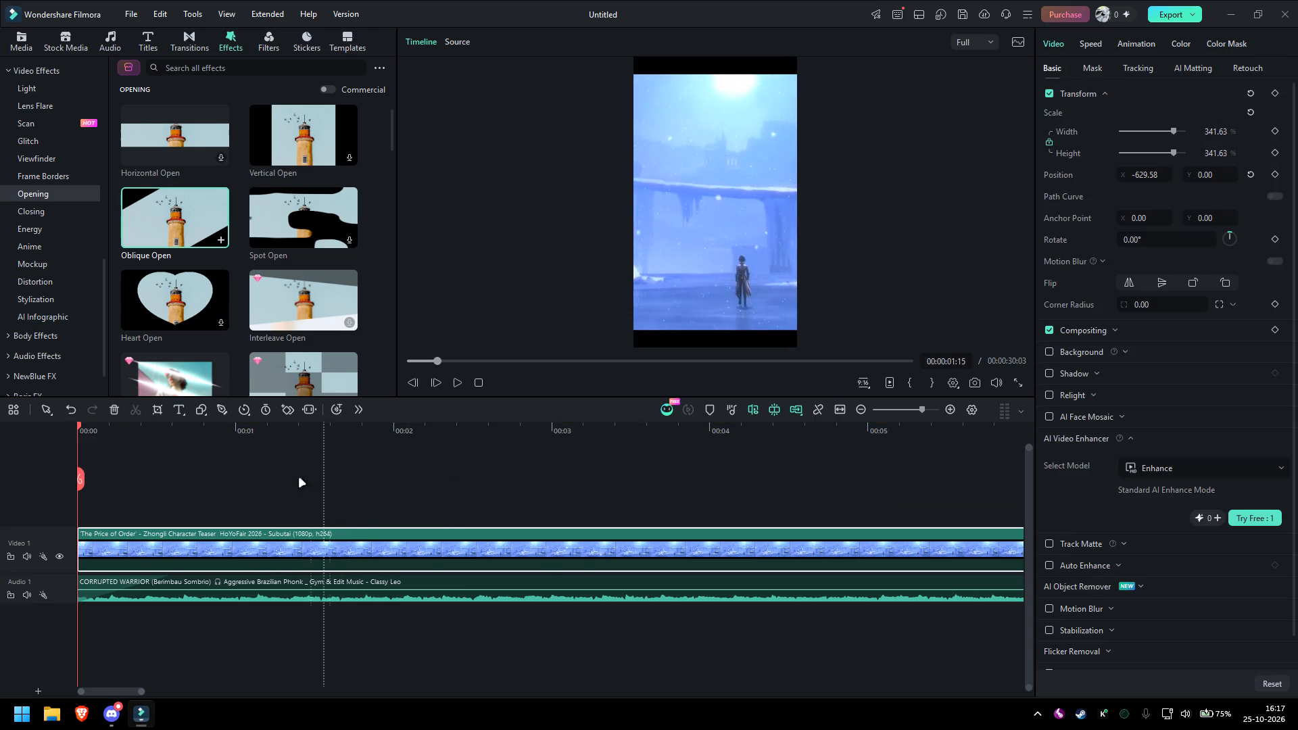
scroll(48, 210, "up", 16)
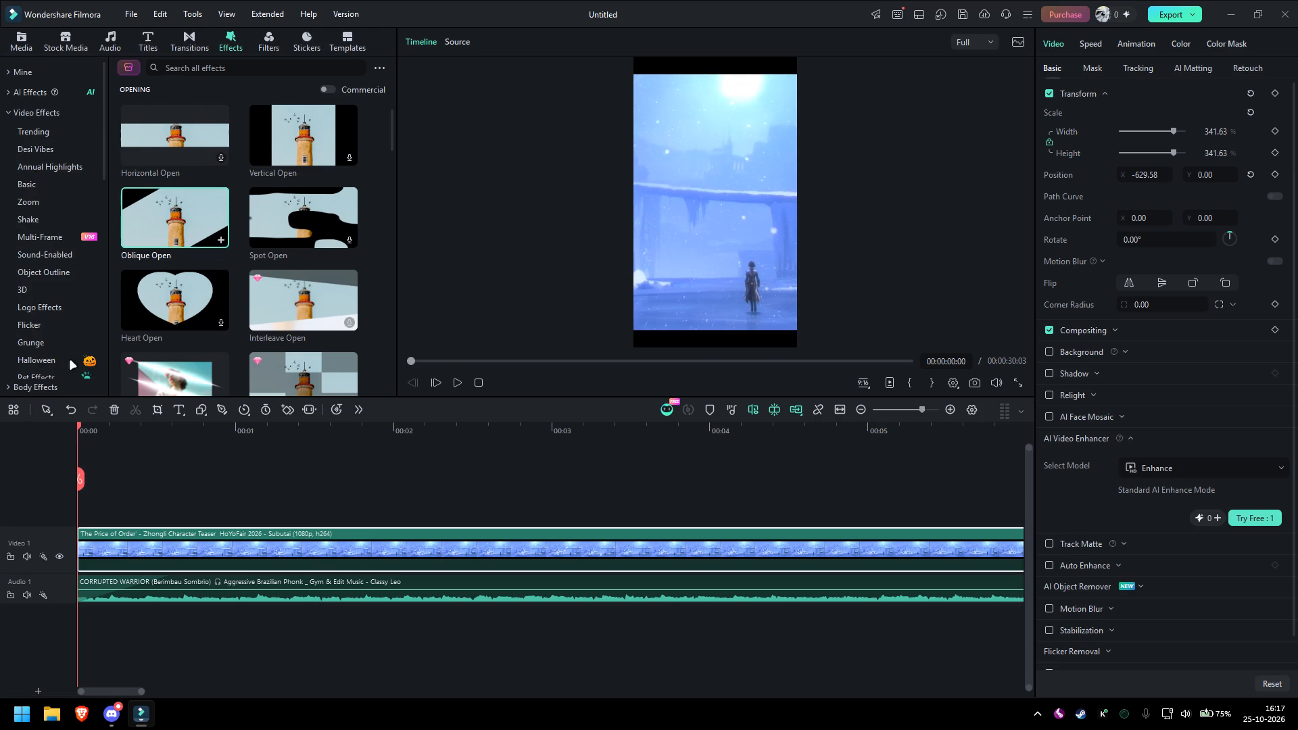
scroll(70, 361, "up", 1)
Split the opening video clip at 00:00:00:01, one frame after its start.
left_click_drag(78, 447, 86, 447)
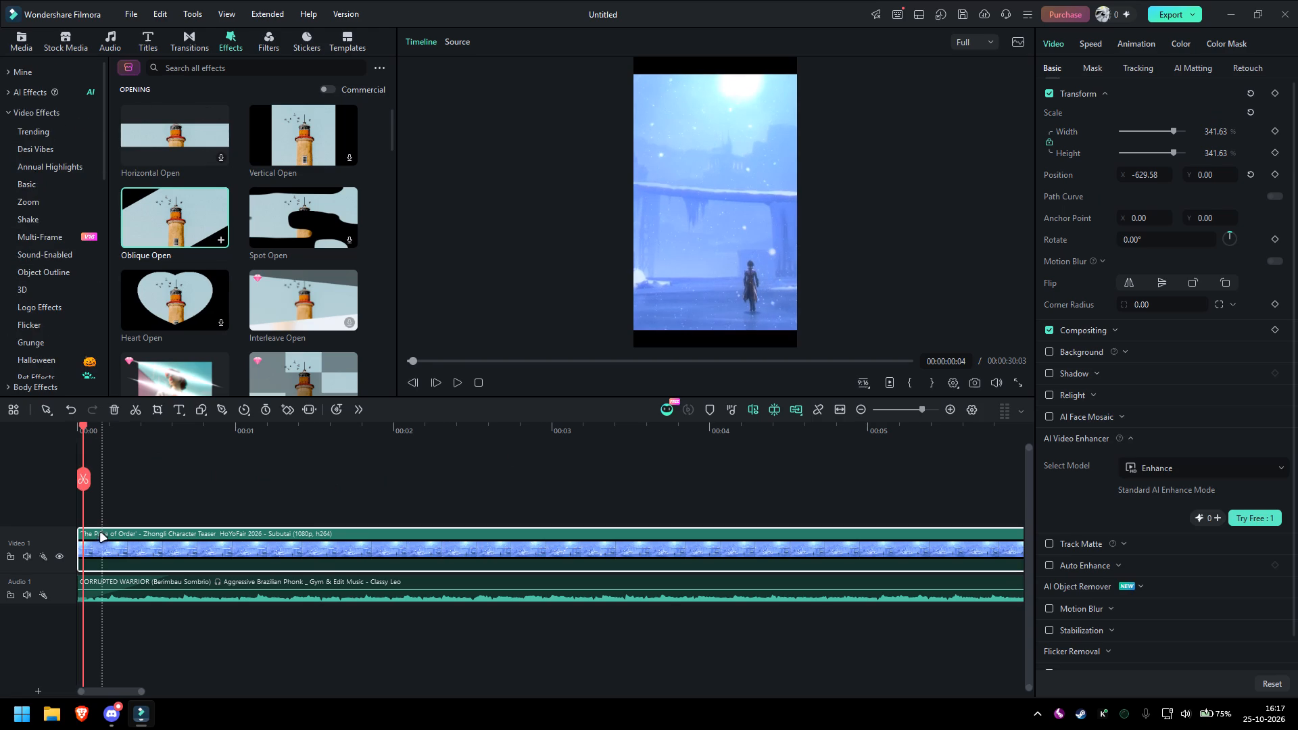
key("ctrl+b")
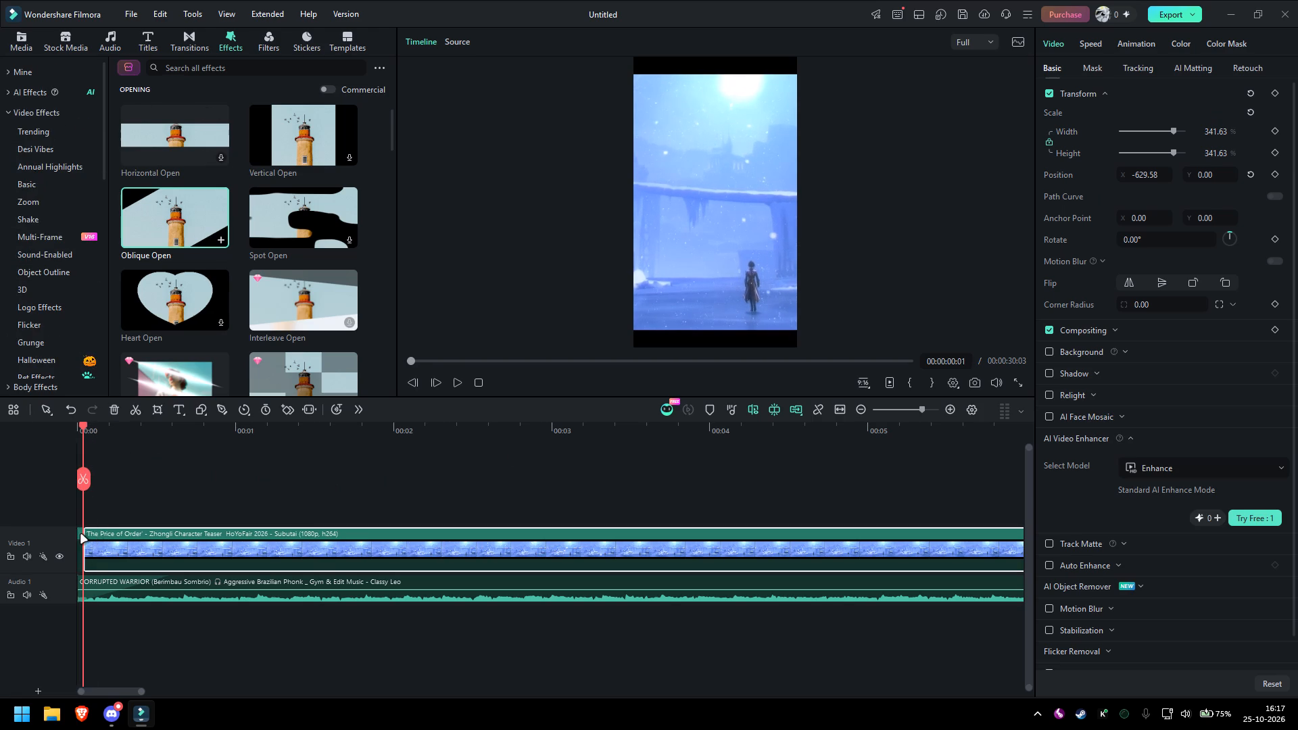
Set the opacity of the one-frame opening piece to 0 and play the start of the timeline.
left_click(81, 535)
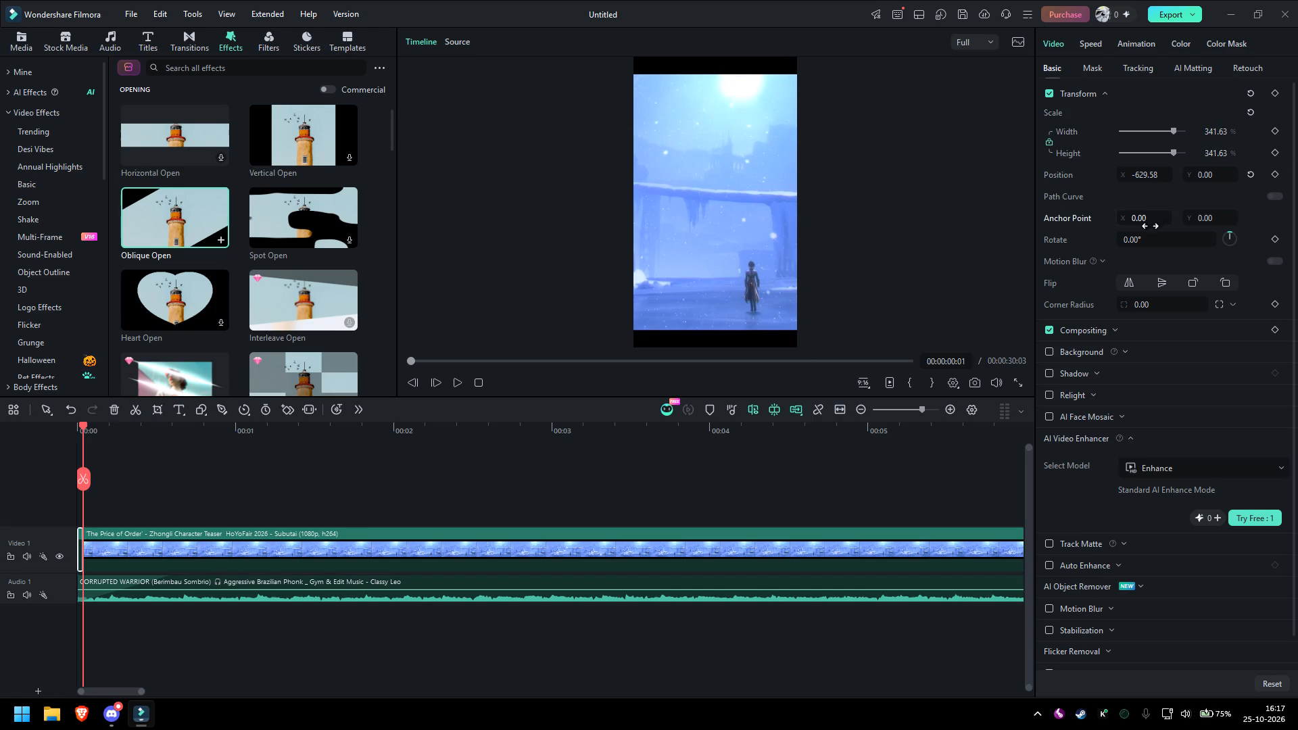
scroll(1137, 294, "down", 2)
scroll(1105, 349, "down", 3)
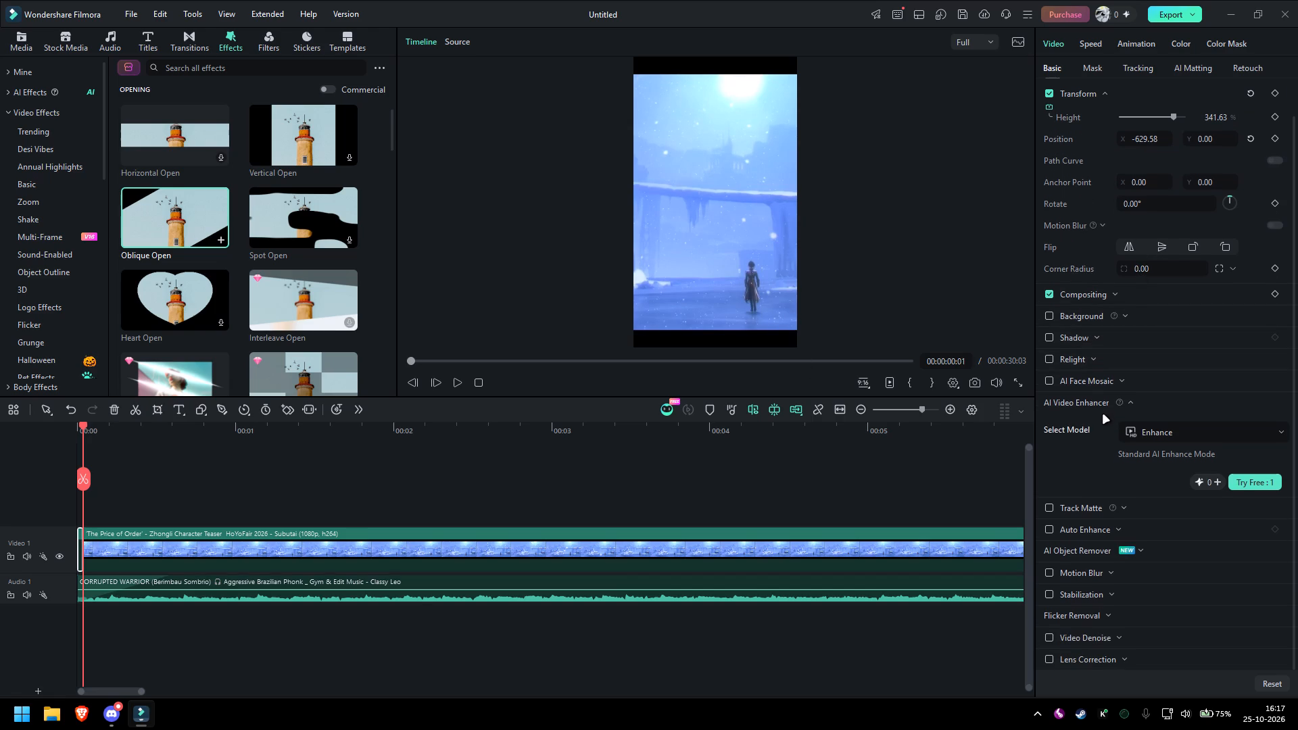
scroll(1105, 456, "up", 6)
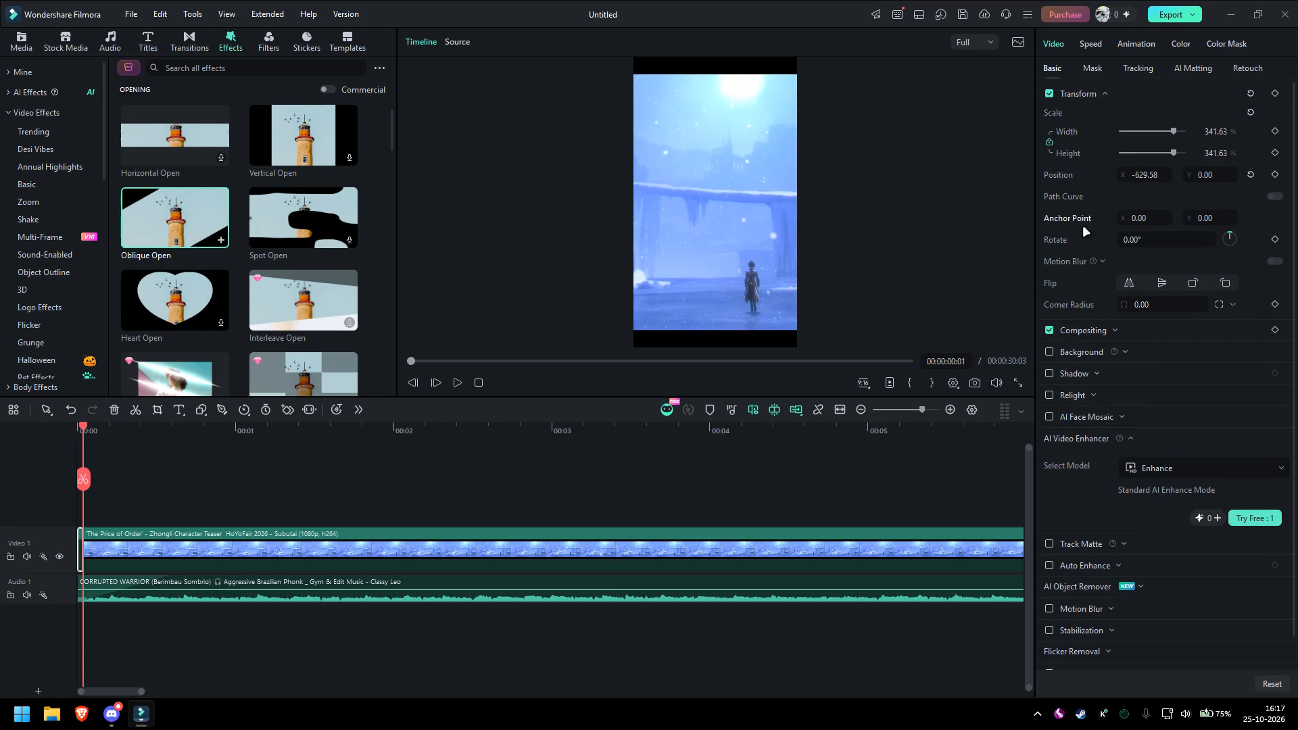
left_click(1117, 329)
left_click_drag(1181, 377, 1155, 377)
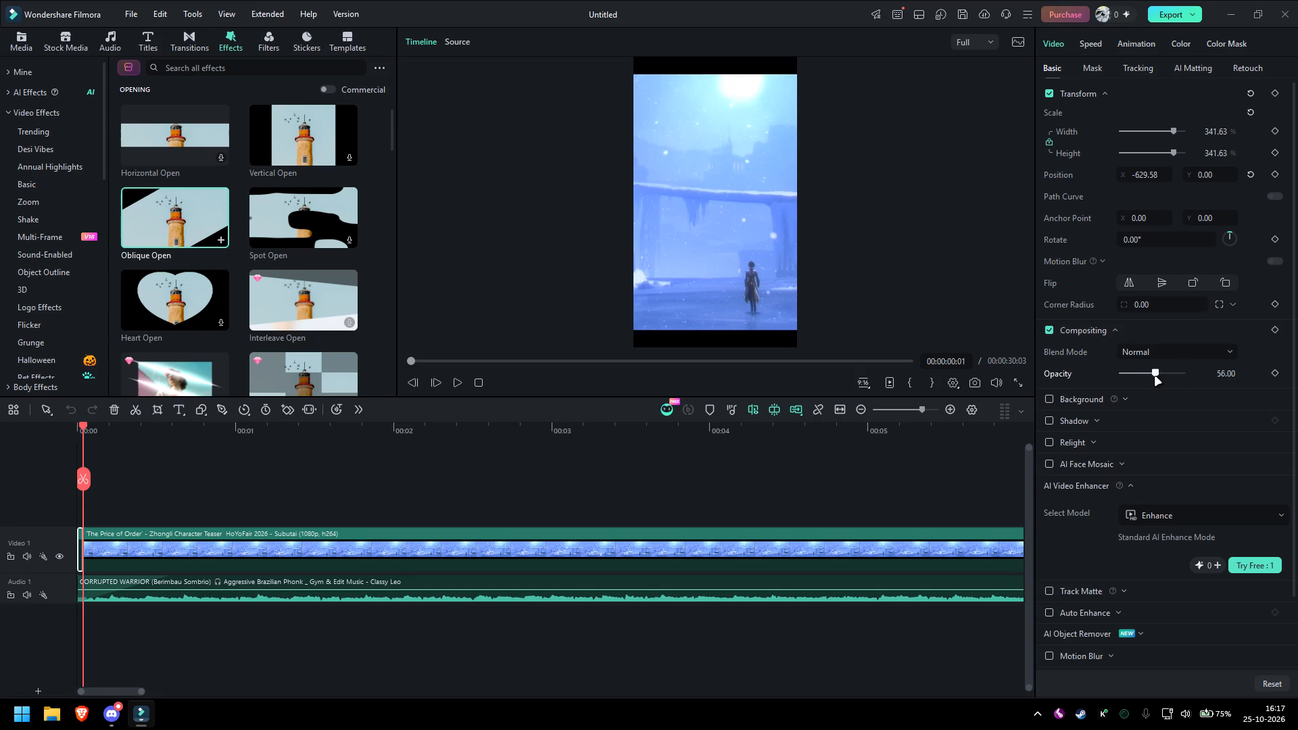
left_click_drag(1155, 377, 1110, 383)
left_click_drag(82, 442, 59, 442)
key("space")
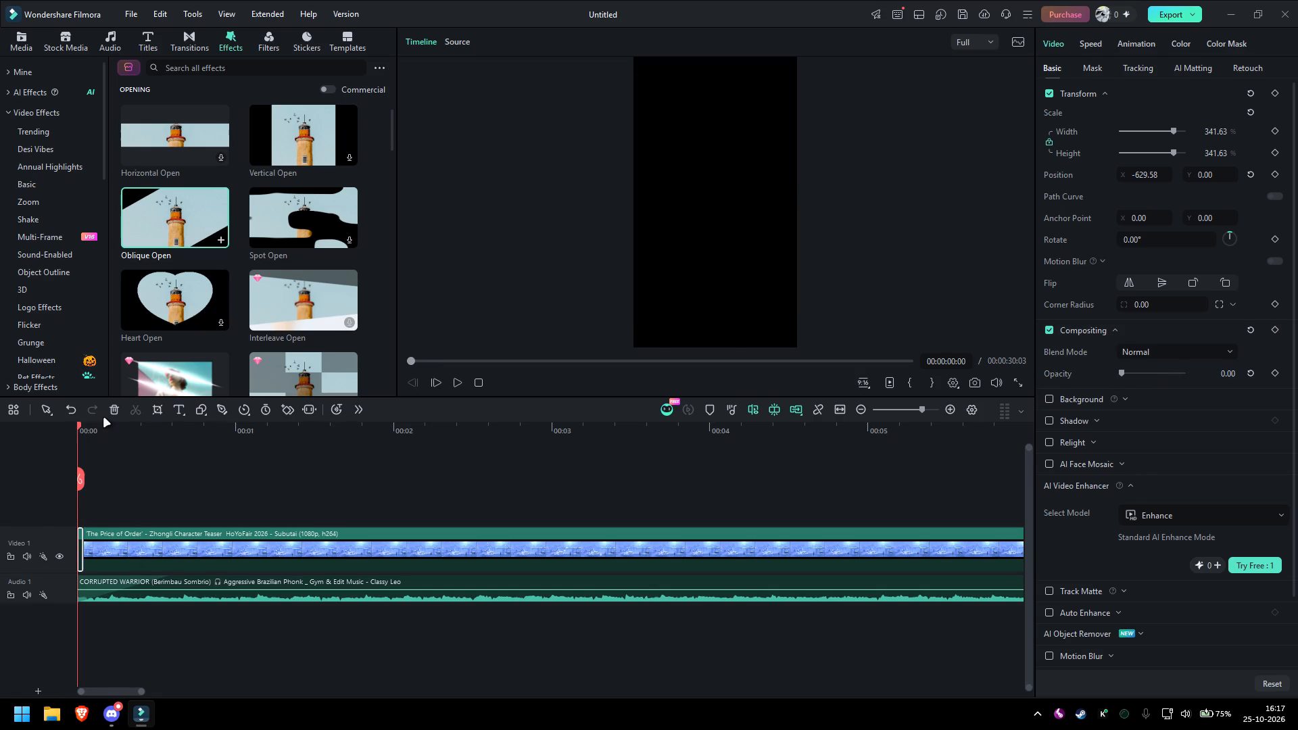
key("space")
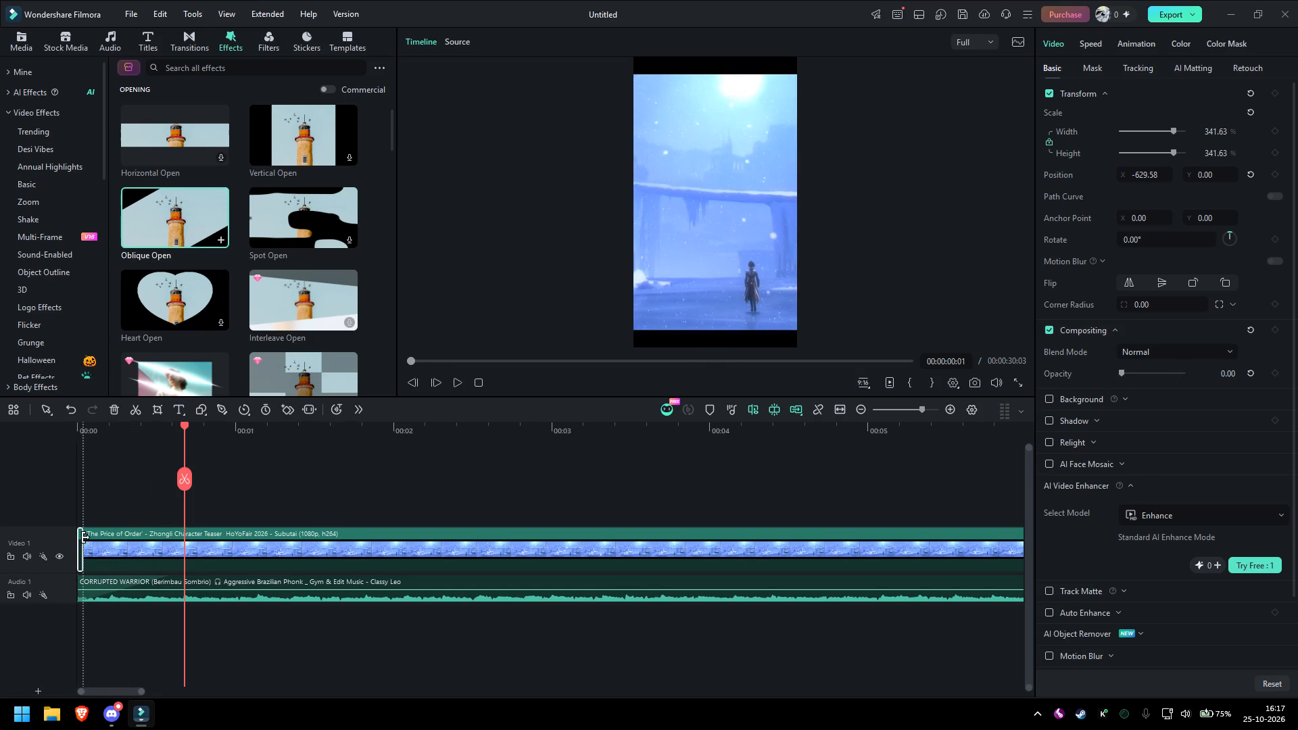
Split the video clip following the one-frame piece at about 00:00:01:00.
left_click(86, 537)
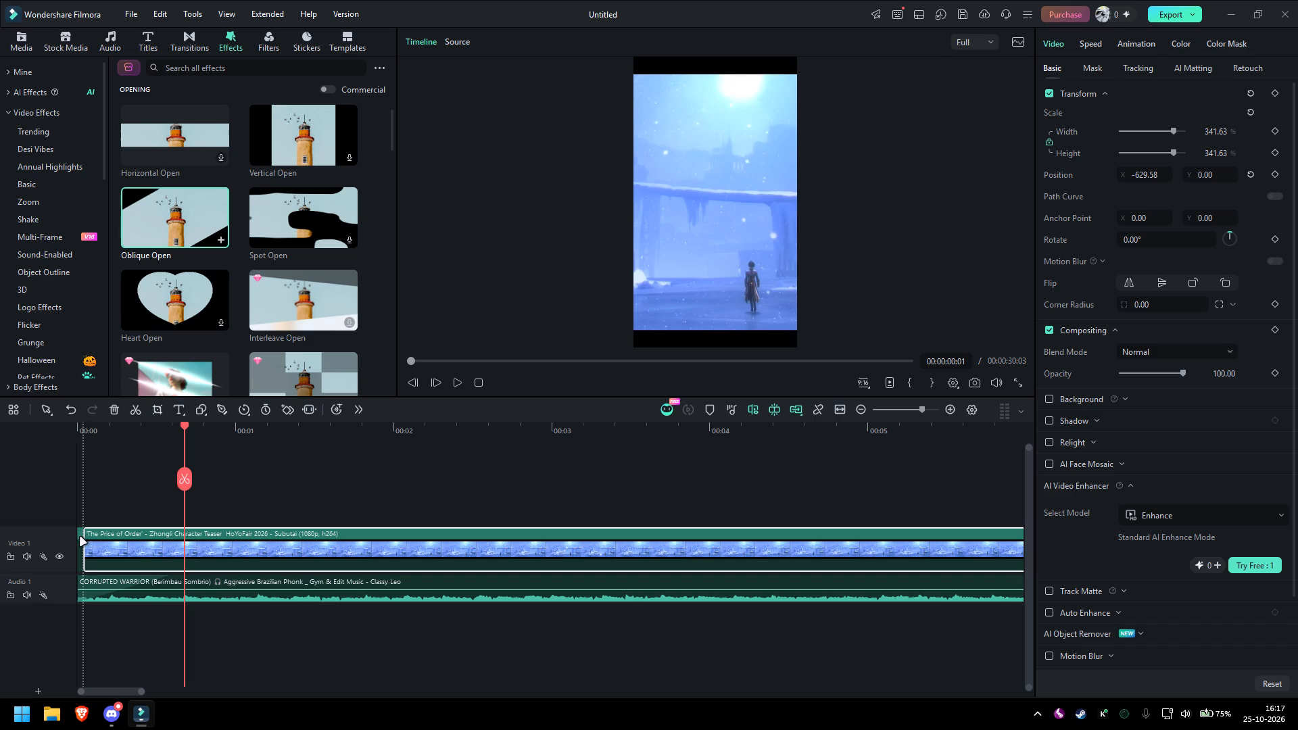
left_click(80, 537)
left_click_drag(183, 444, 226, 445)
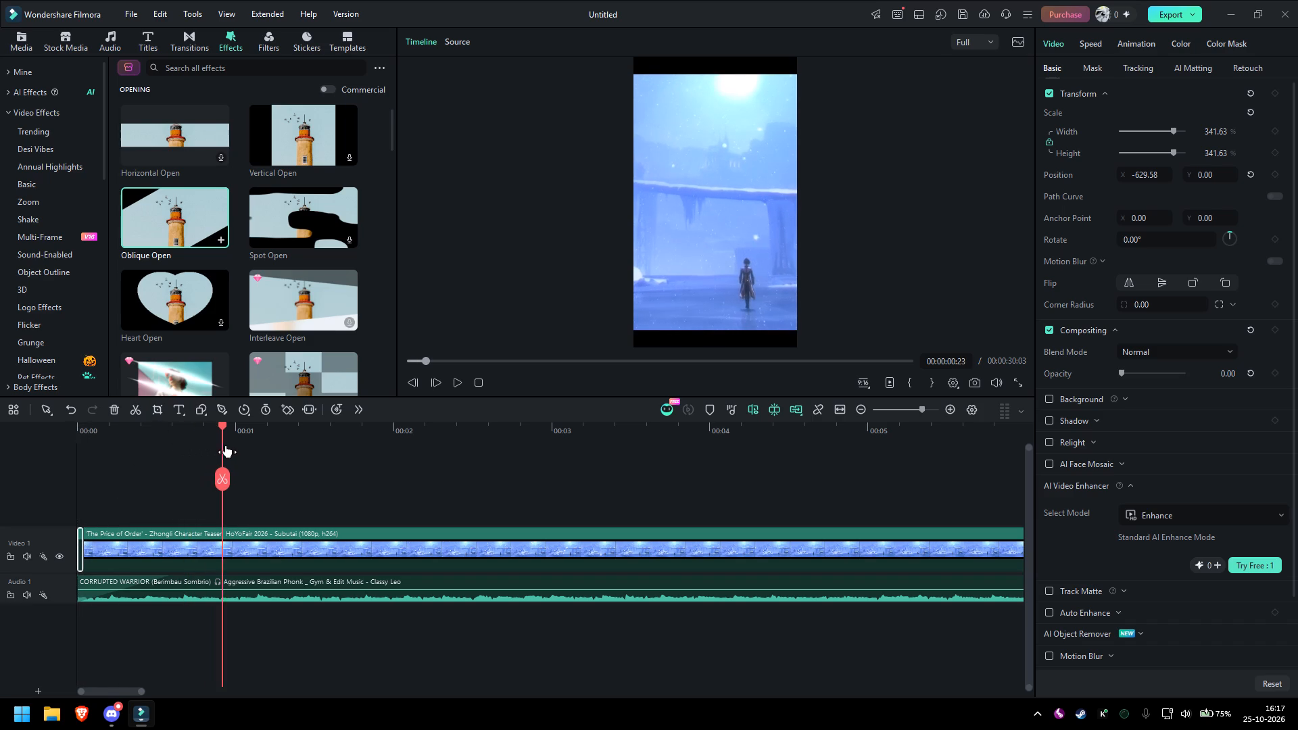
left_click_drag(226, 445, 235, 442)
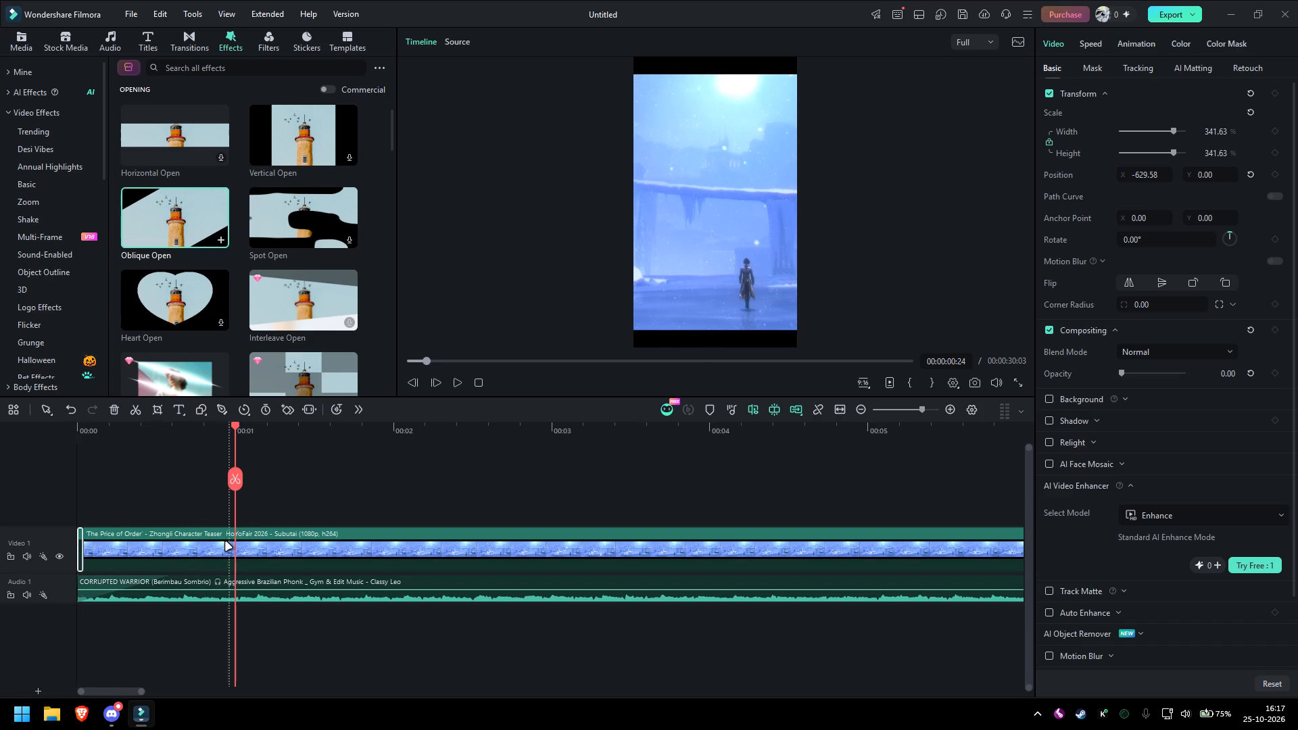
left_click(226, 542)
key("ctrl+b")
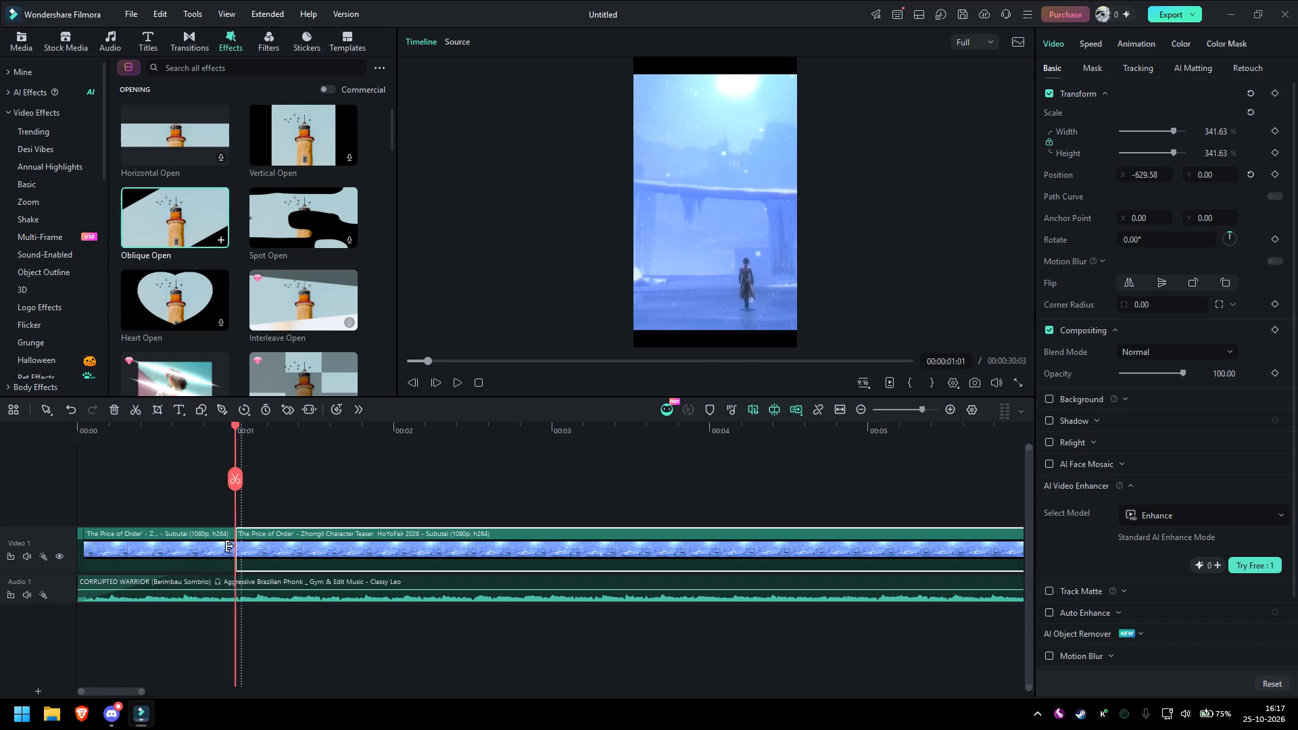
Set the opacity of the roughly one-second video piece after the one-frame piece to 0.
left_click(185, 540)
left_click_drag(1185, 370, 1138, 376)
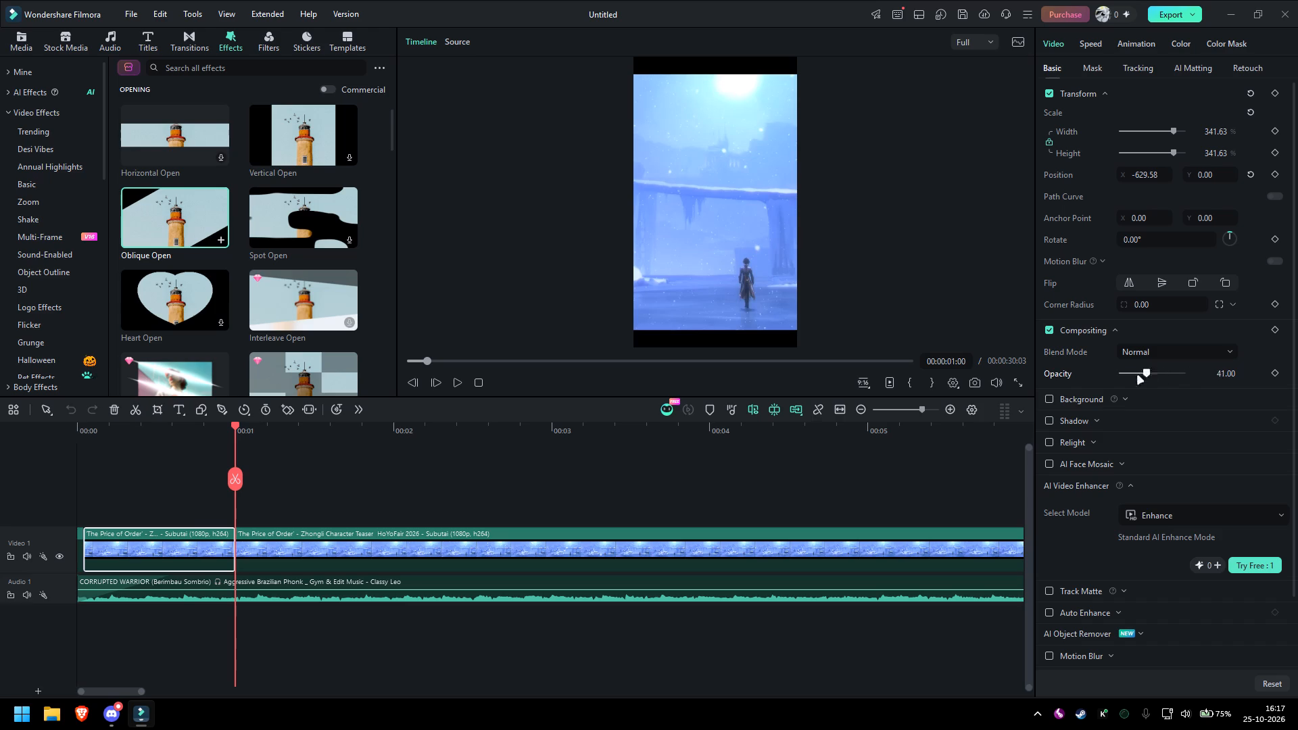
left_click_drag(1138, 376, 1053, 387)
Play the timeline twice from the start to review the cut from black into the video.
left_click_drag(237, 439, 0, 471)
key("space")
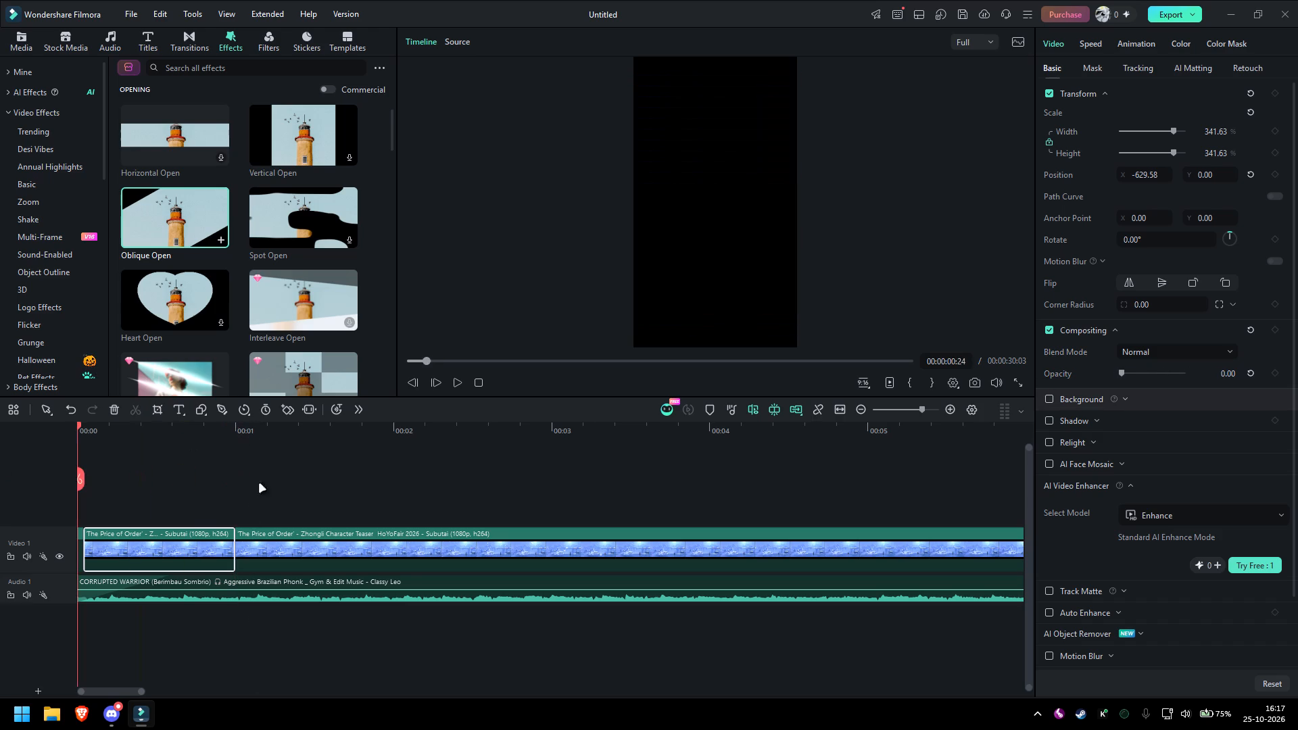
key("space")
scroll(389, 500, "down", 7, "ctrl")
left_click(236, 661)
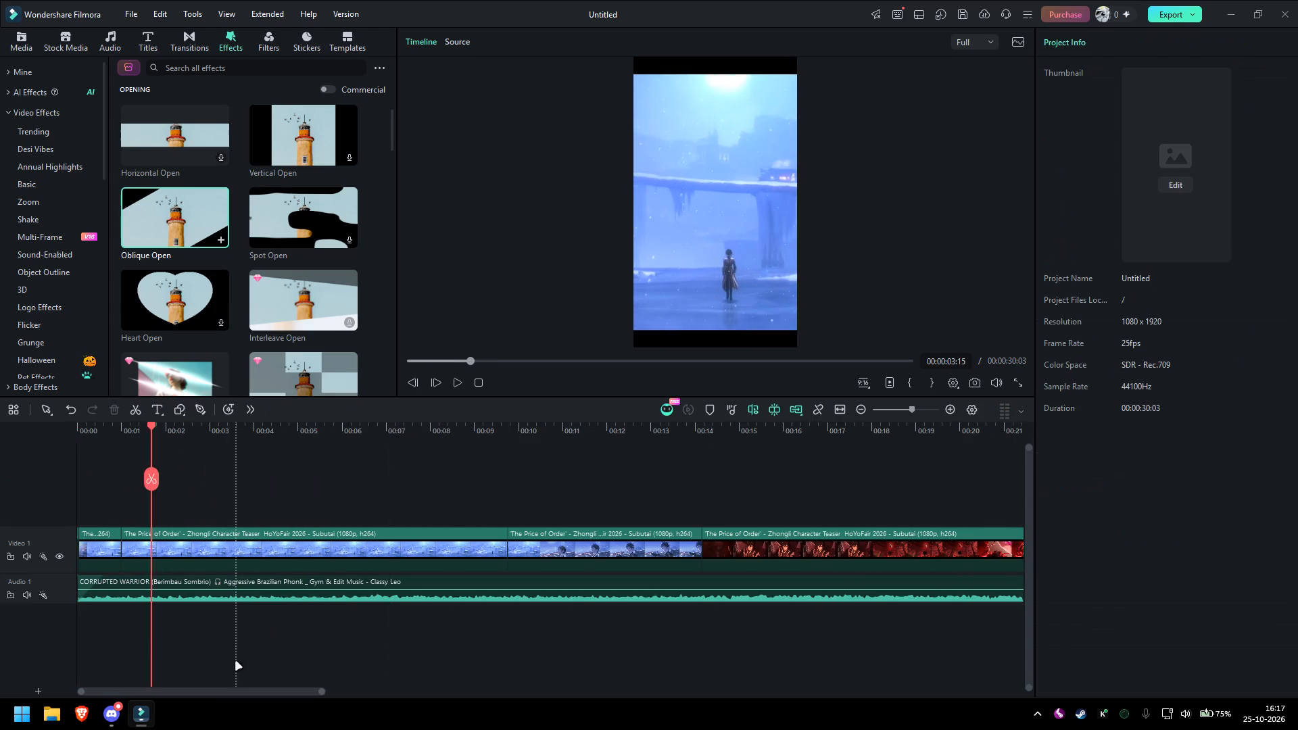
left_click_drag(153, 458, 46, 473)
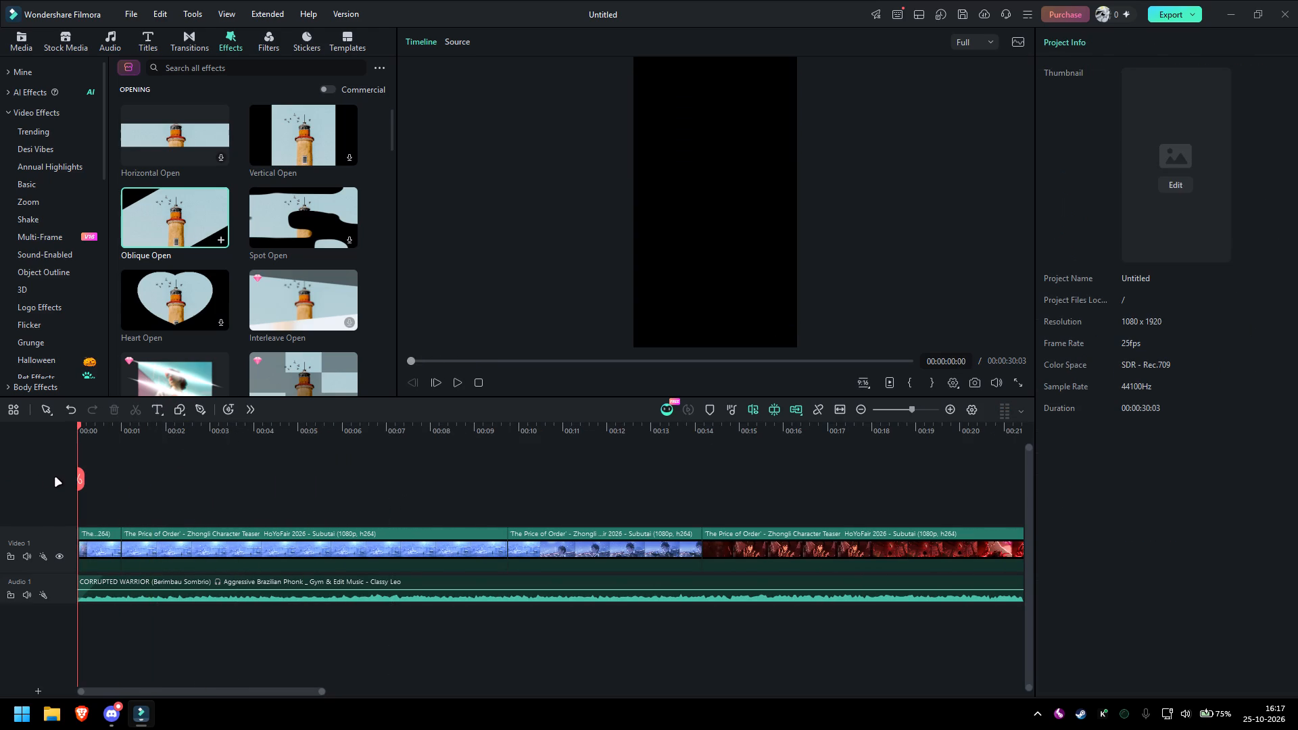
key("space")
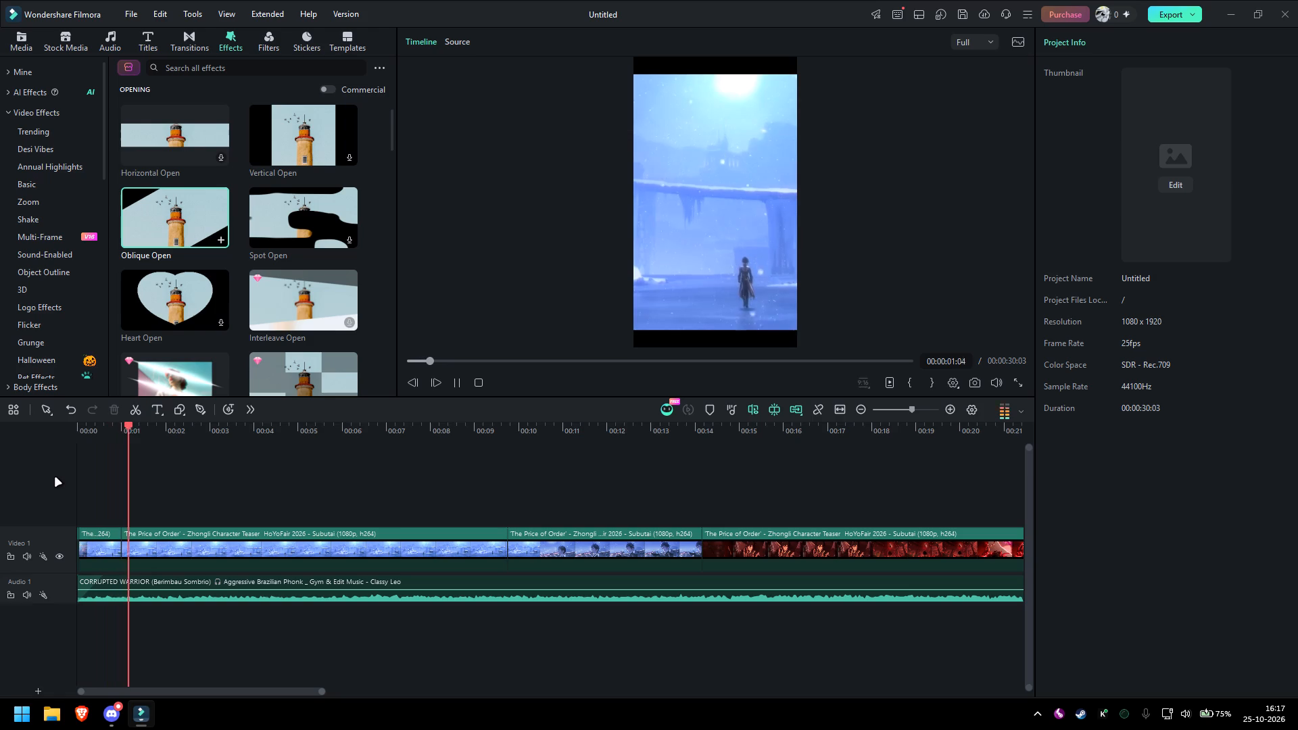
key("space")
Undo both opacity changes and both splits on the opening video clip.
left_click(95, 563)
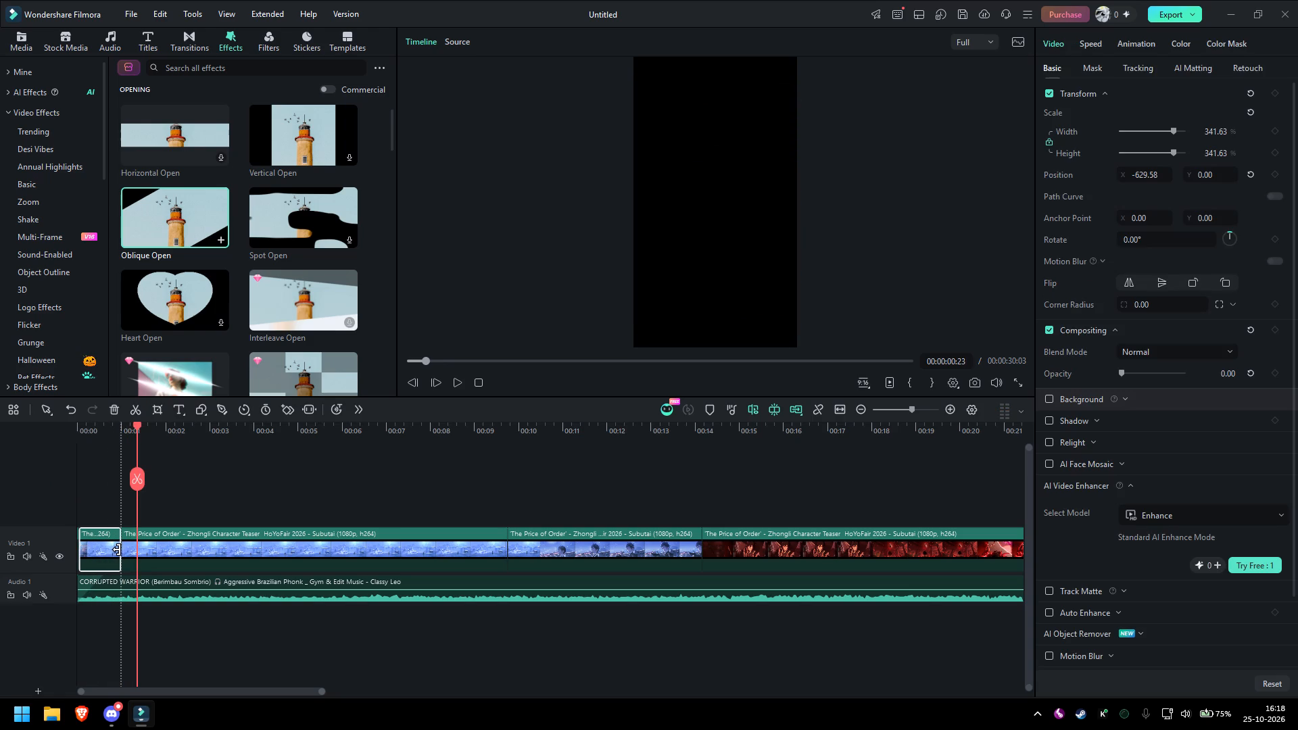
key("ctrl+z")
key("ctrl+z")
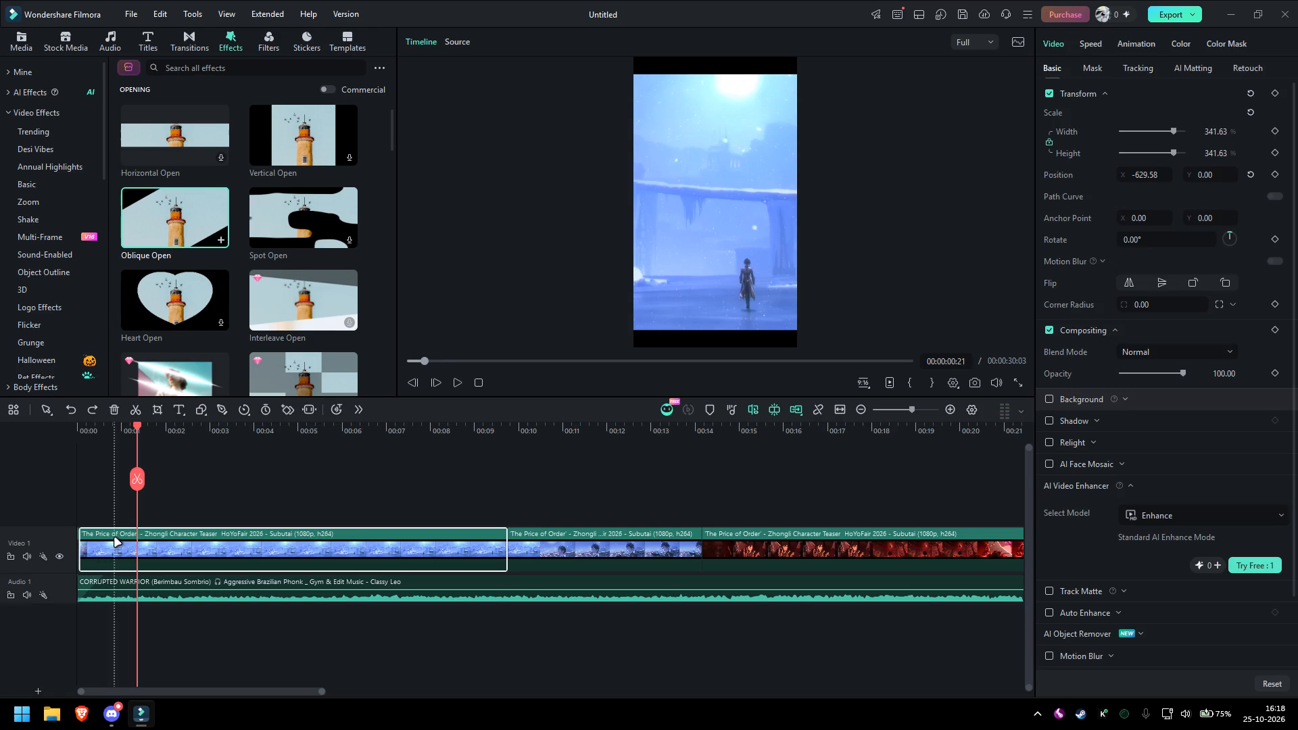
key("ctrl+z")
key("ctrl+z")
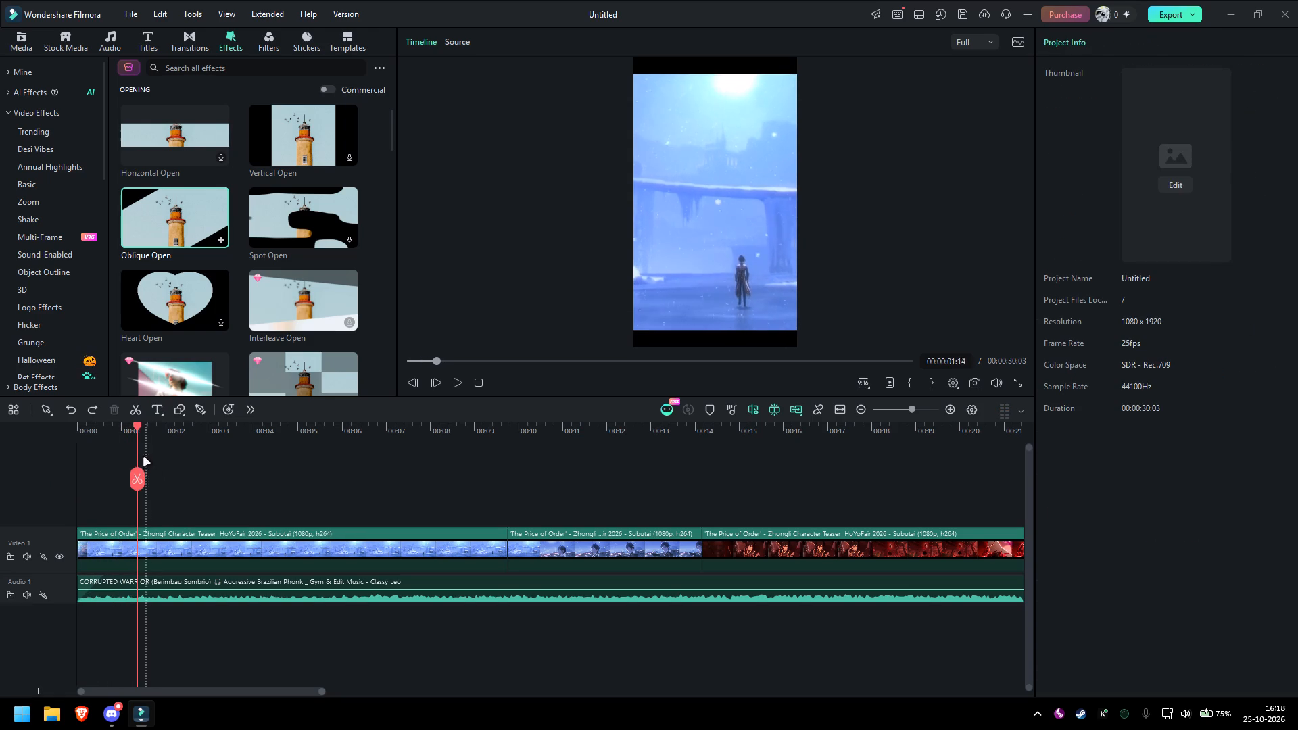
Play the opening seconds from the start and return the playhead to 00:00:00:00.
left_click_drag(137, 452, 43, 466)
key("space")
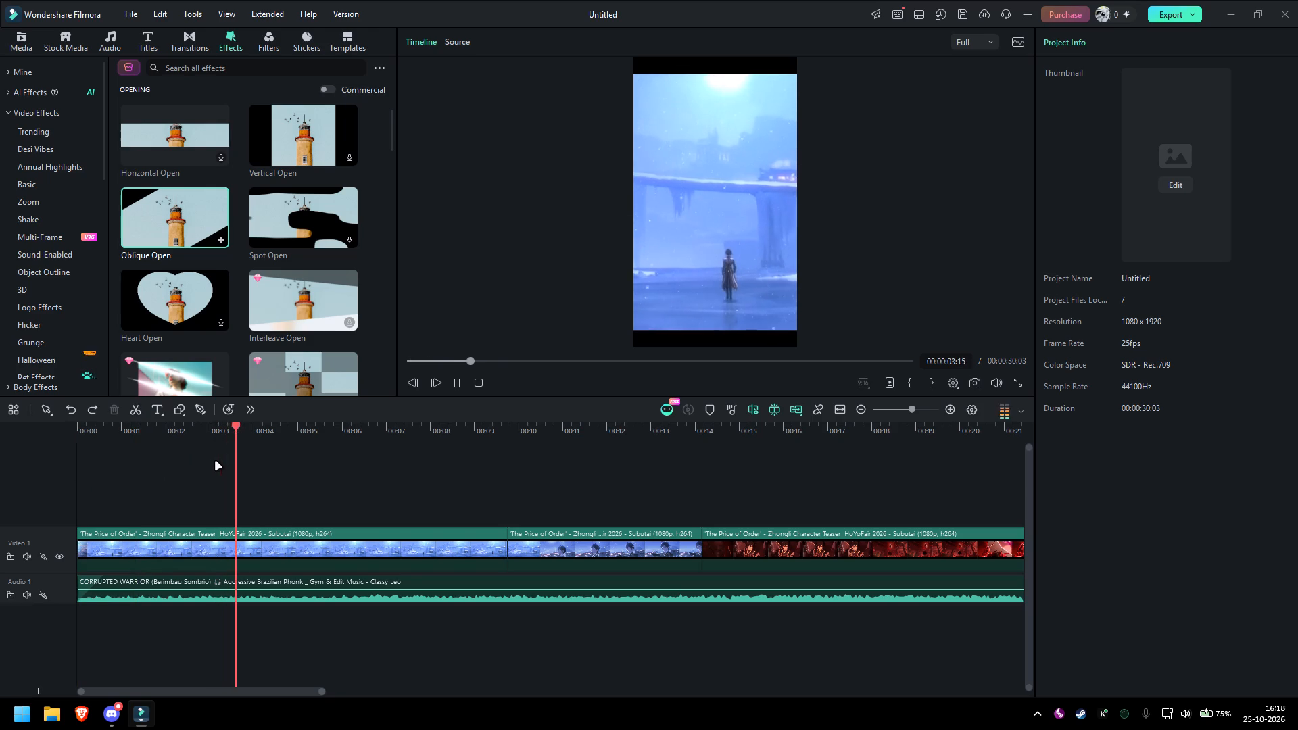
key("space")
left_click_drag(260, 443, 0, 468)
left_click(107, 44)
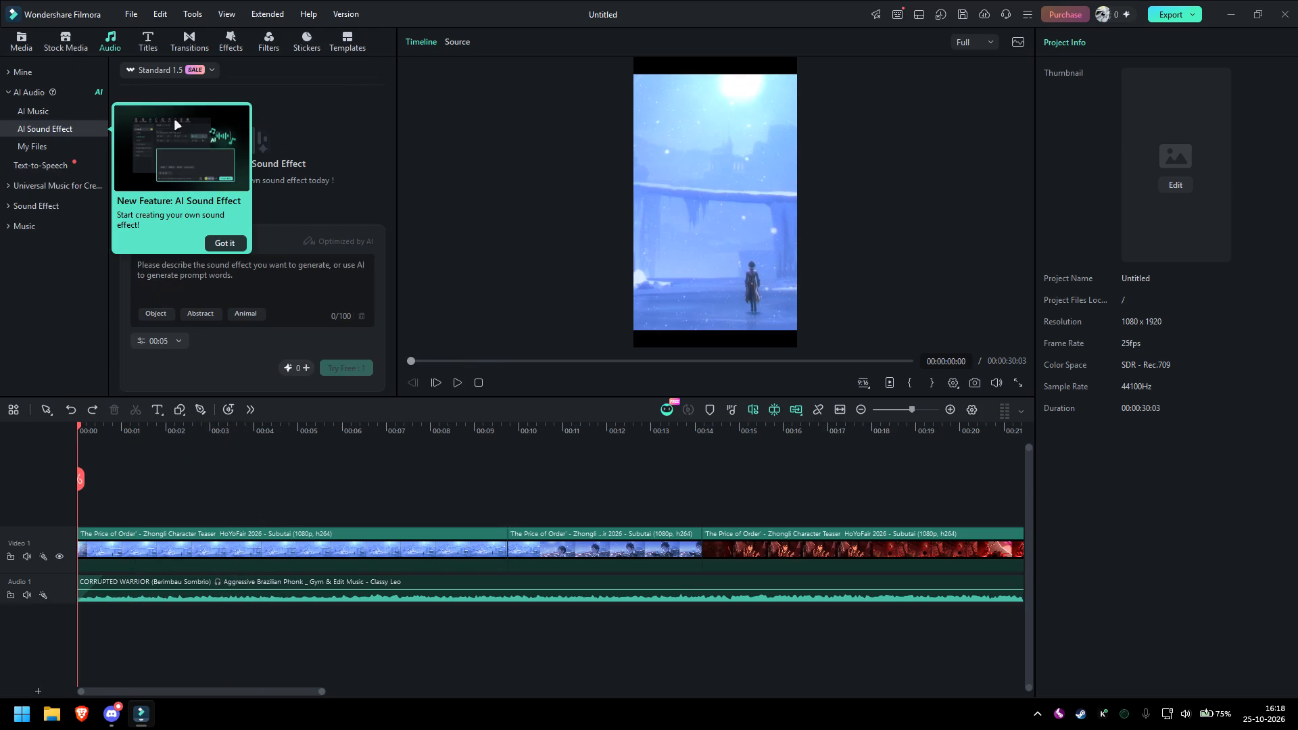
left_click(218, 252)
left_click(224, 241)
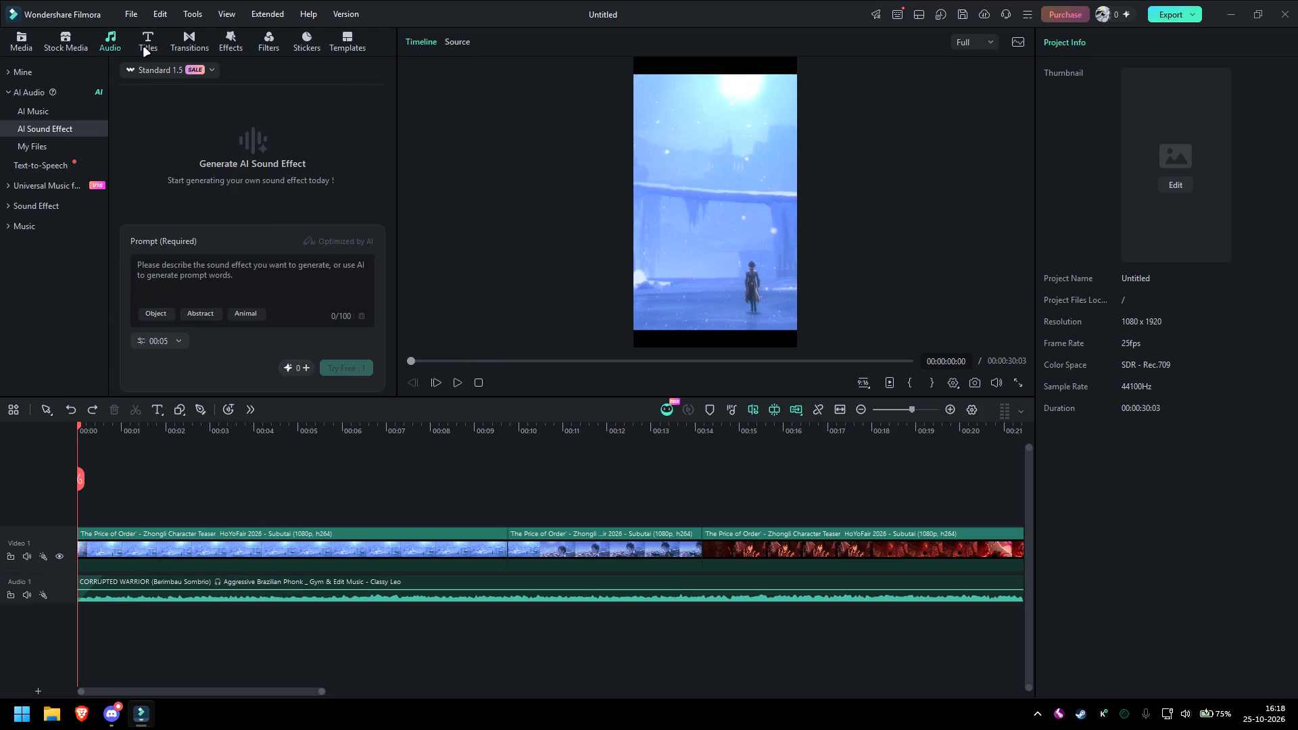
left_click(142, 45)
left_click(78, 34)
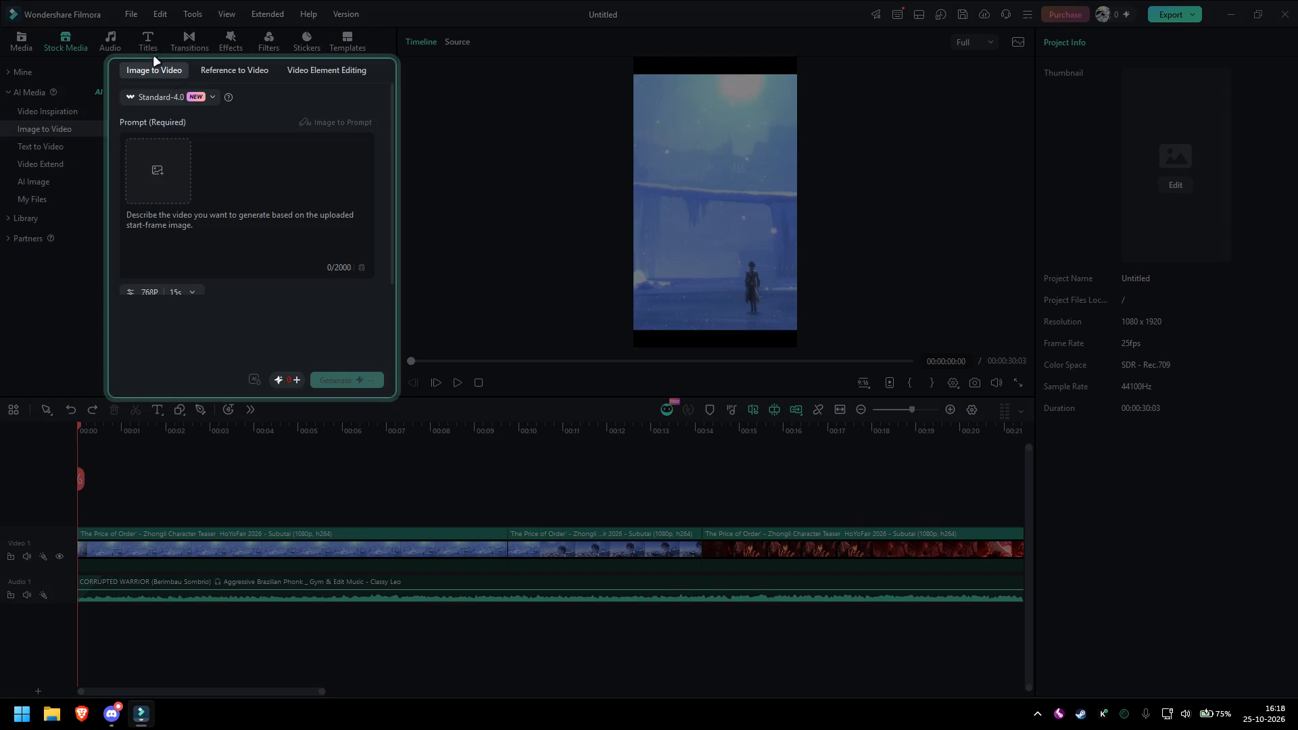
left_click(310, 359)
Add a default text title on a new track above the video, starting at the beginning of the timeline.
left_click(155, 39)
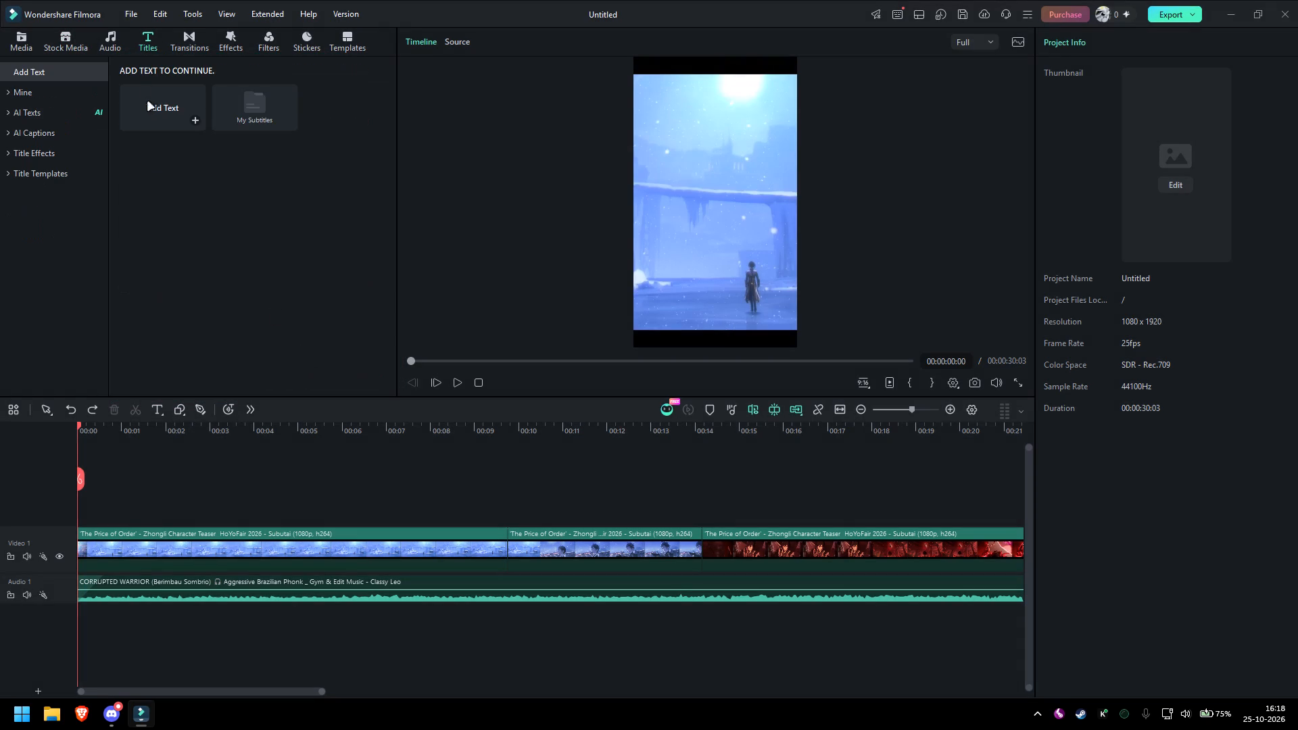
left_click(47, 99)
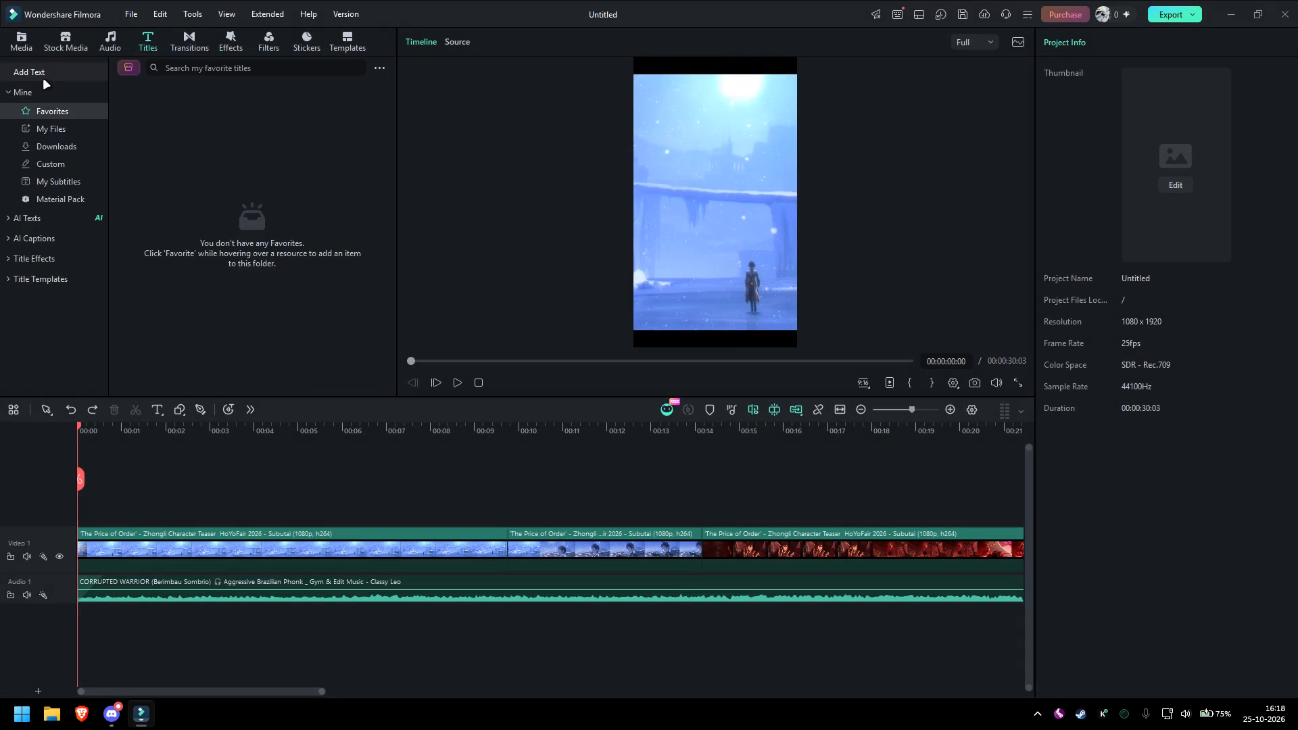
left_click(43, 80)
left_click(63, 139)
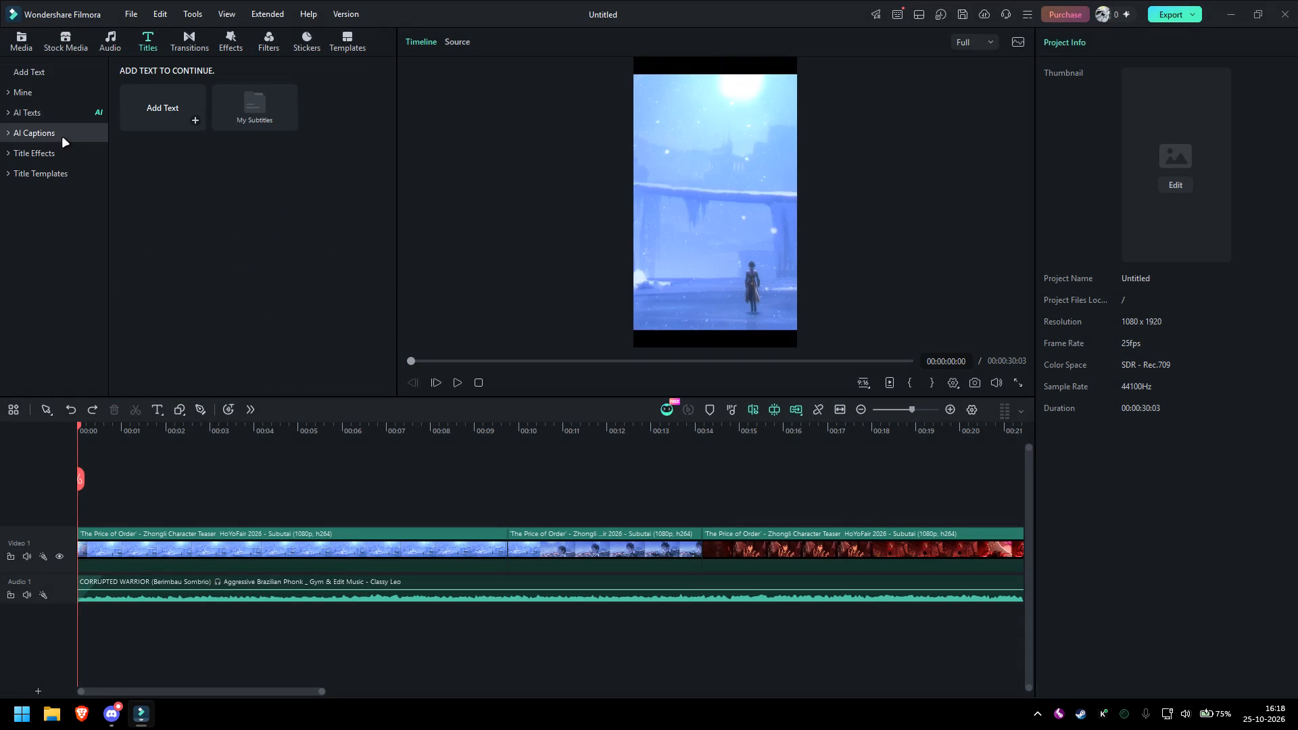
left_click(41, 85)
left_click(40, 74)
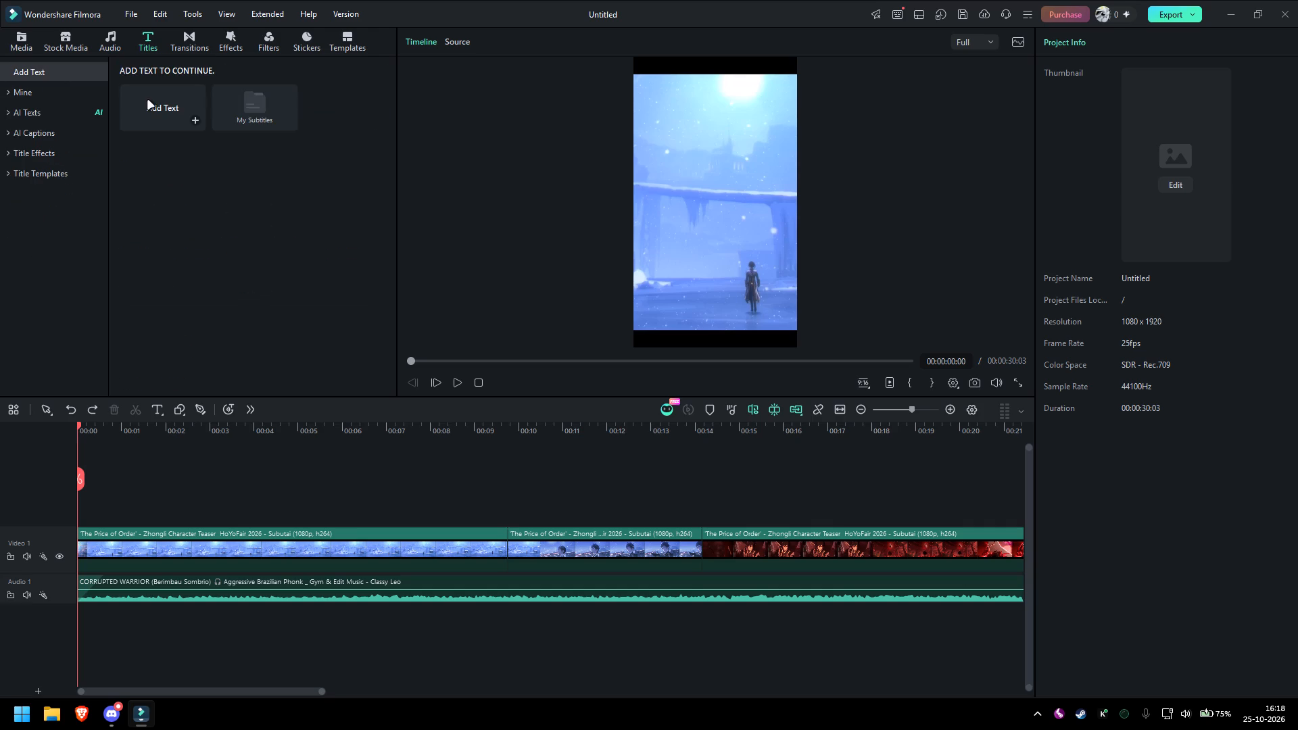
left_click_drag(148, 101, 81, 513)
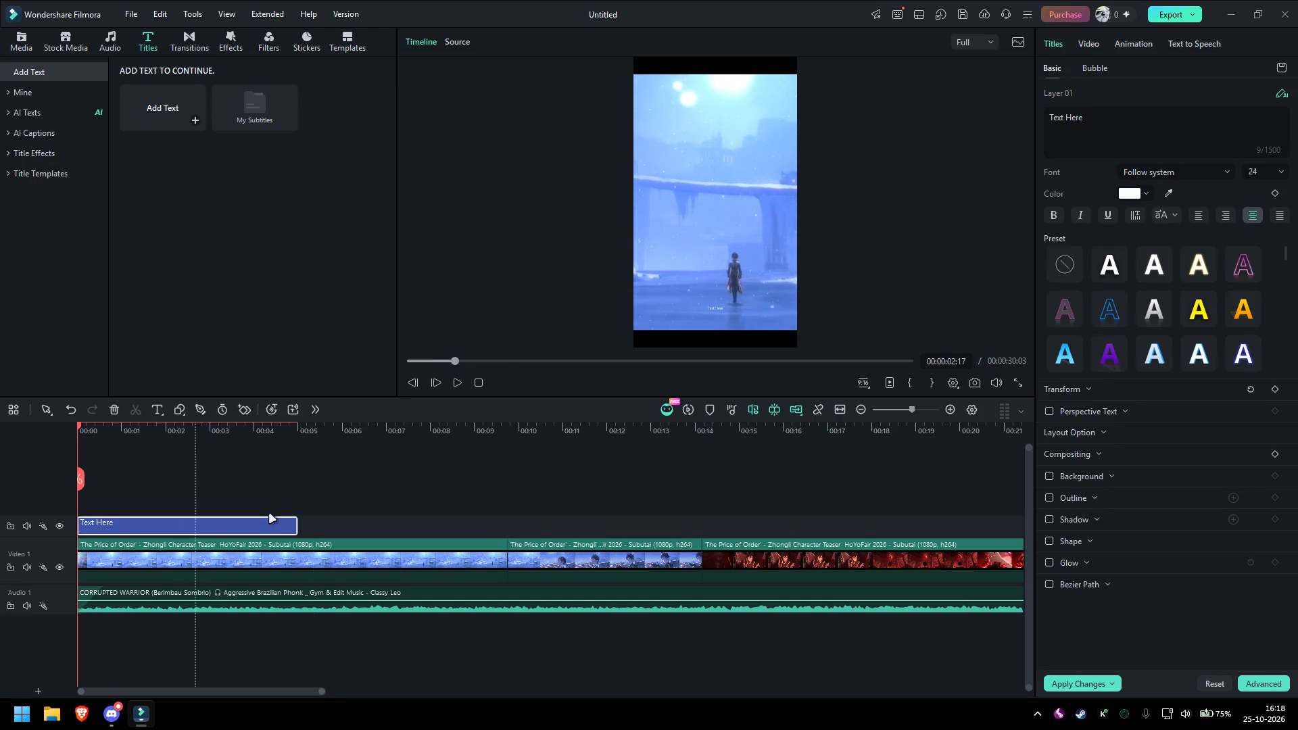
Extend the text title on the timeline so it ends with the video at about 30 seconds.
left_click_drag(297, 525, 1060, 521)
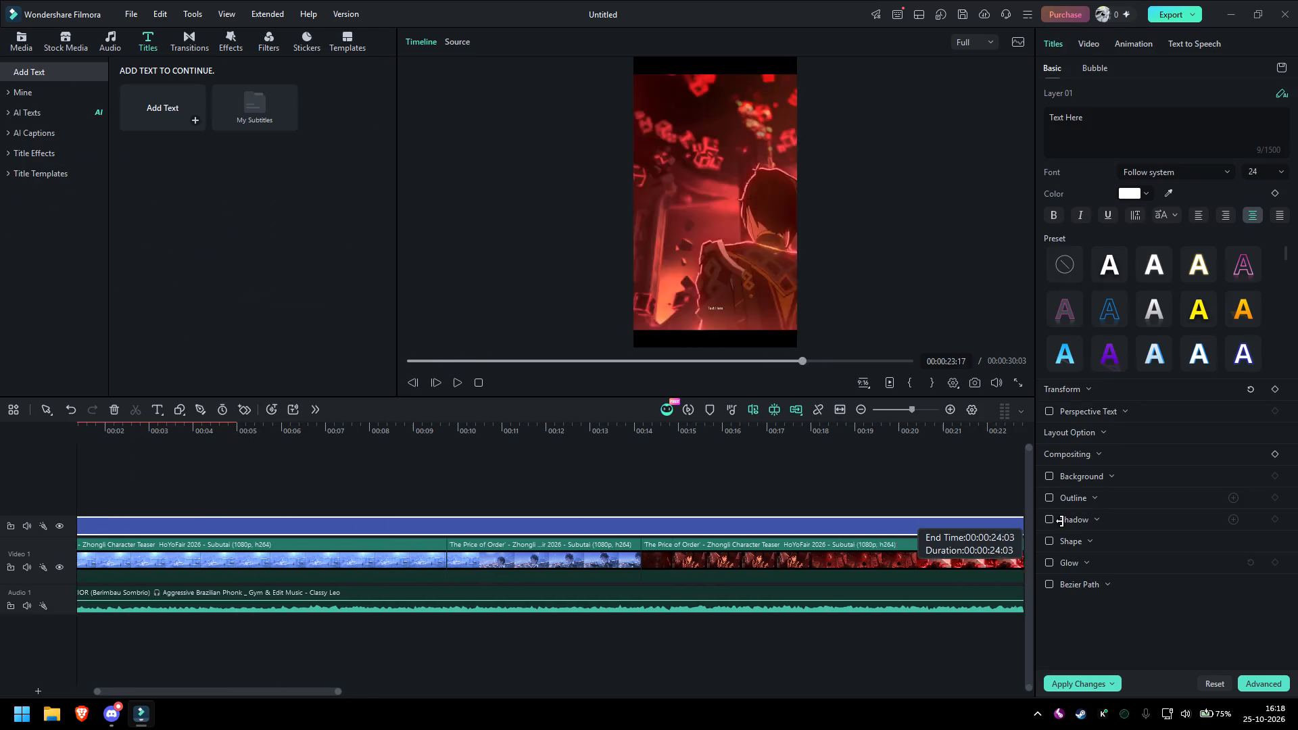
left_click_drag(1060, 521, 839, 550)
scroll(835, 553, "down", 4, "ctrl")
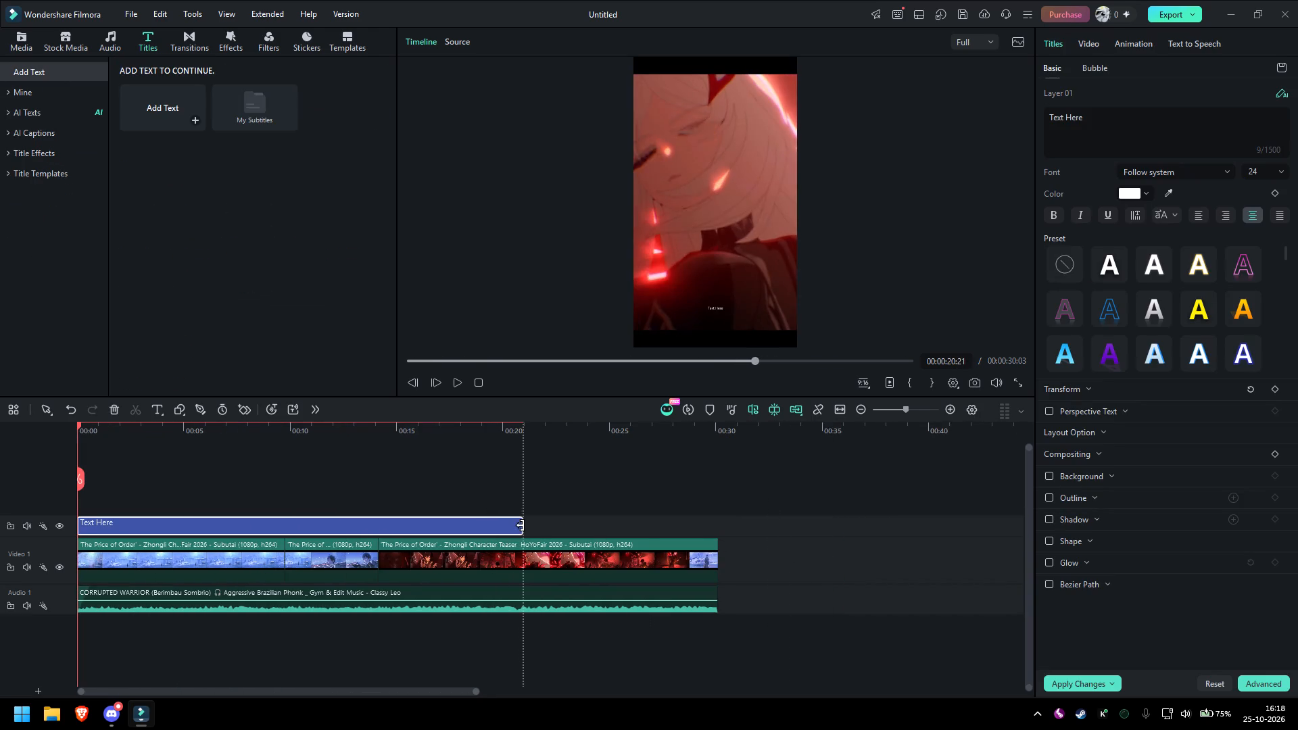
left_click_drag(524, 525, 719, 523)
left_click(494, 525)
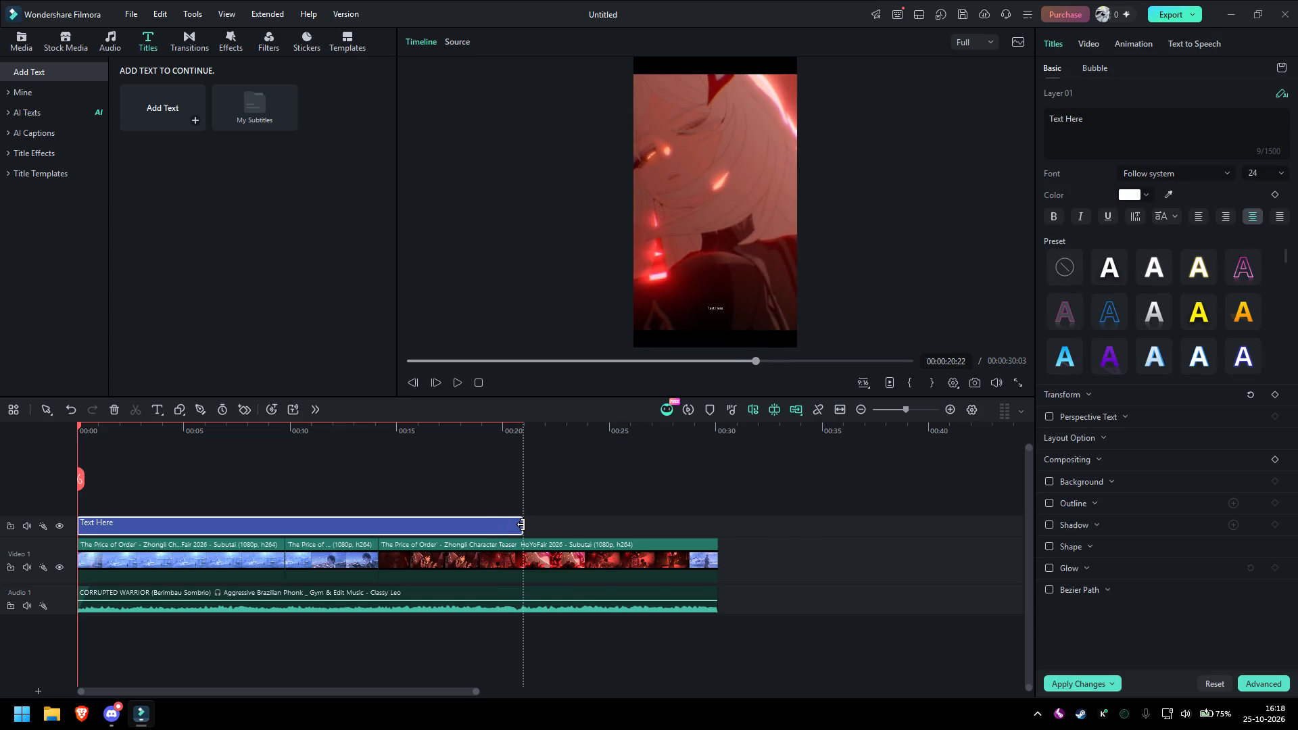
left_click_drag(521, 525, 717, 517)
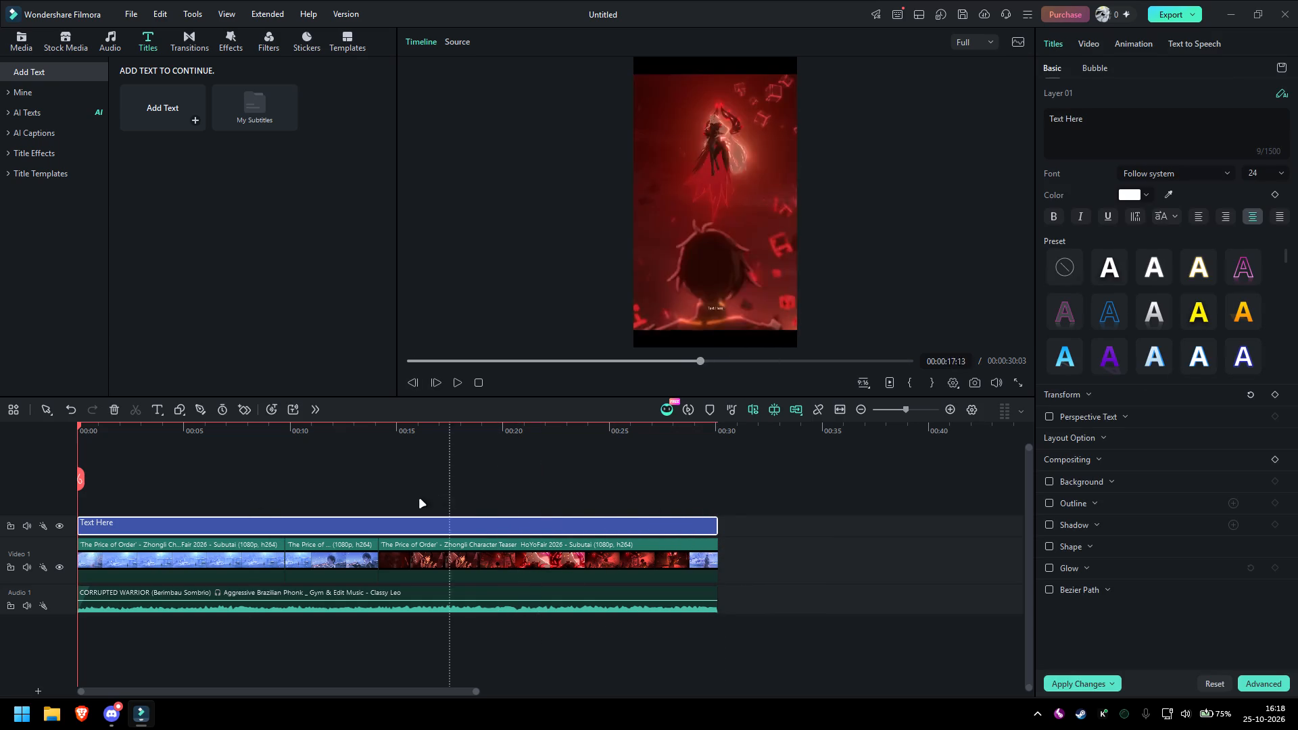
Enlarge the title to font size 95 and place it horizontally centred near the top of the frame.
left_click(716, 310)
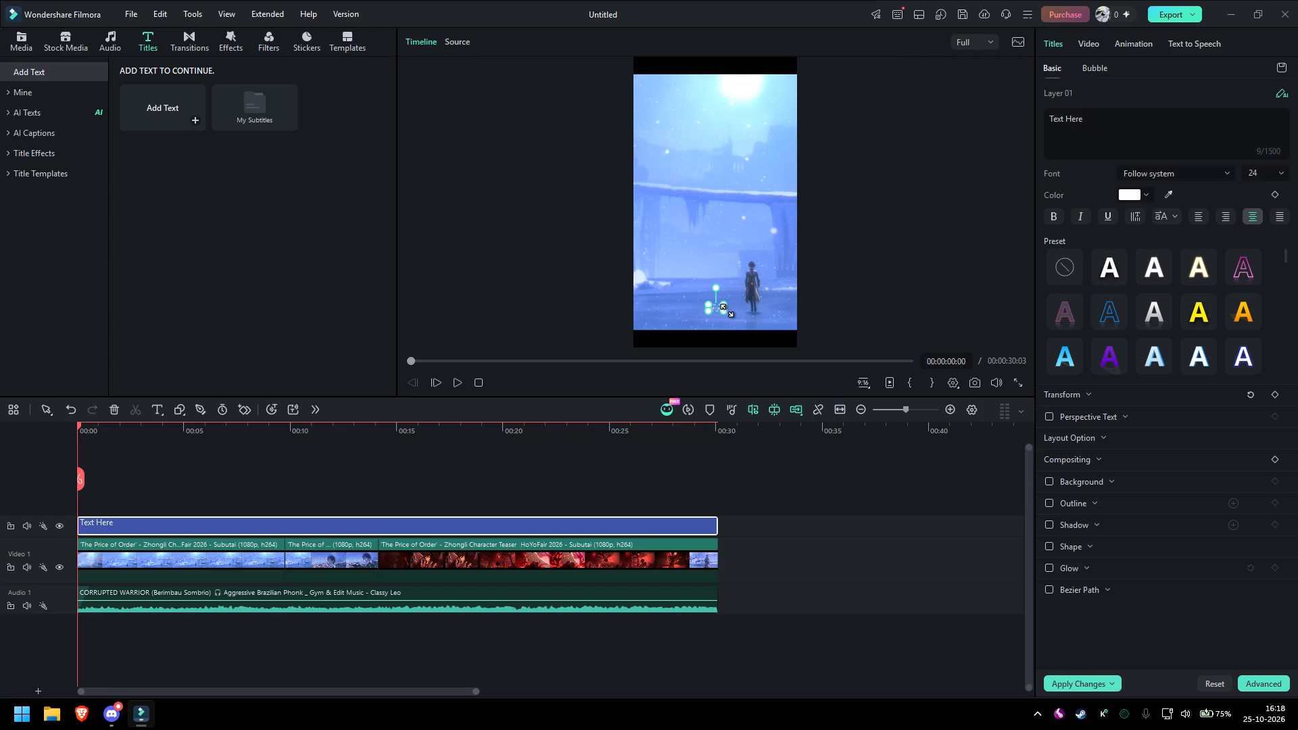
left_click_drag(727, 310, 772, 326)
left_click_drag(743, 320, 725, 220)
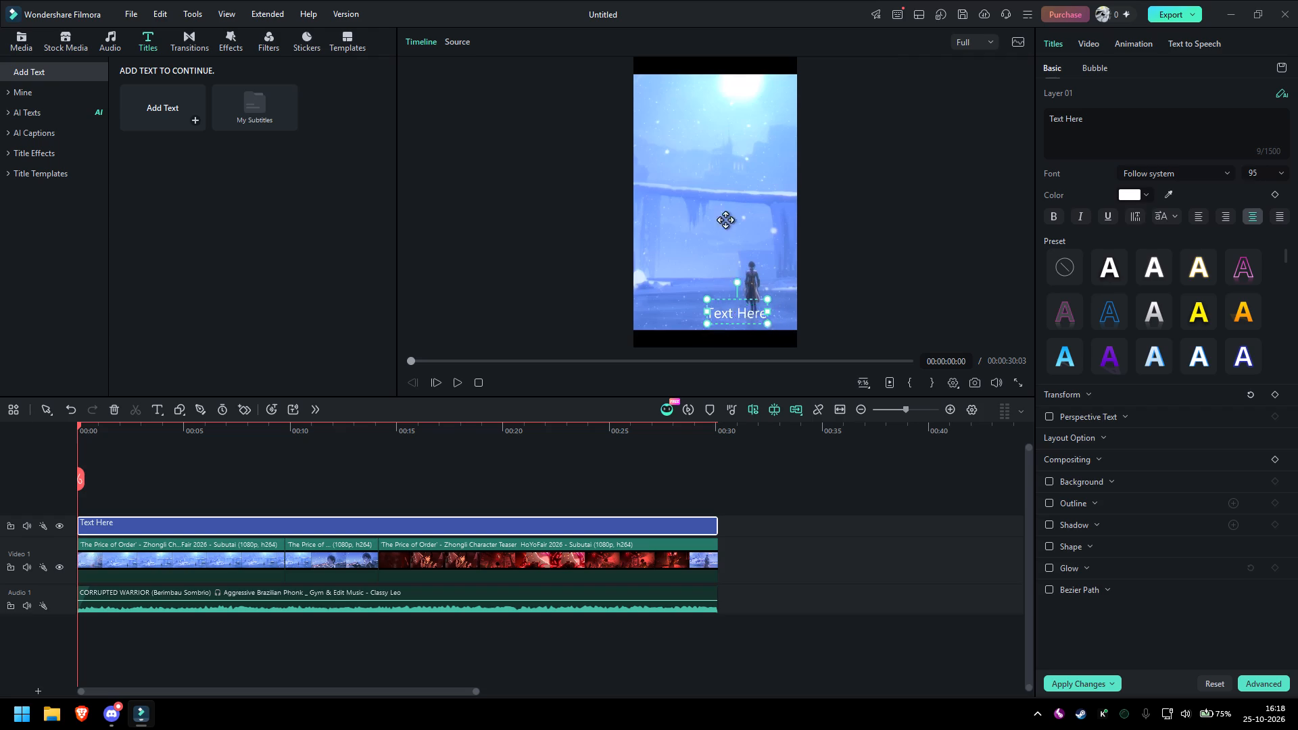
left_click_drag(725, 220, 714, 99)
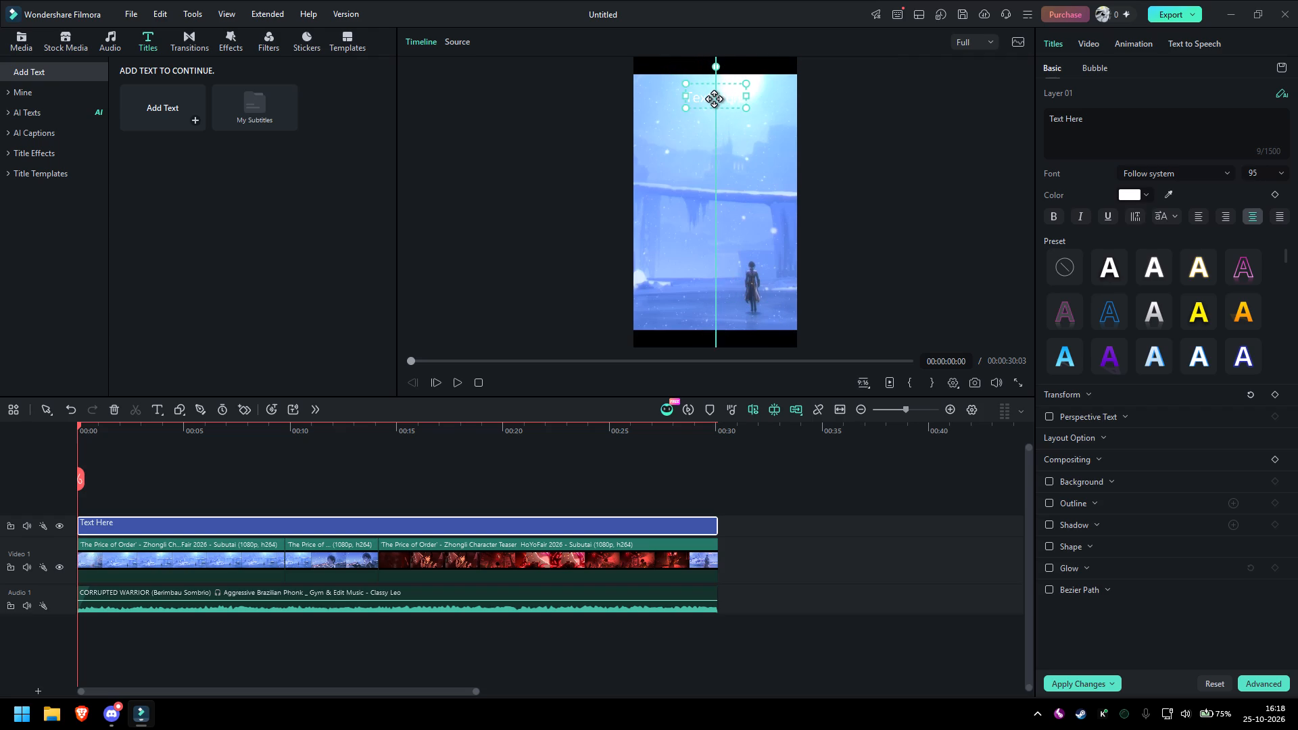
left_click_drag(714, 99, 714, 99)
Replace the title's placeholder text with "How bro's gonna move during 7.2 quest".
double_click(714, 99)
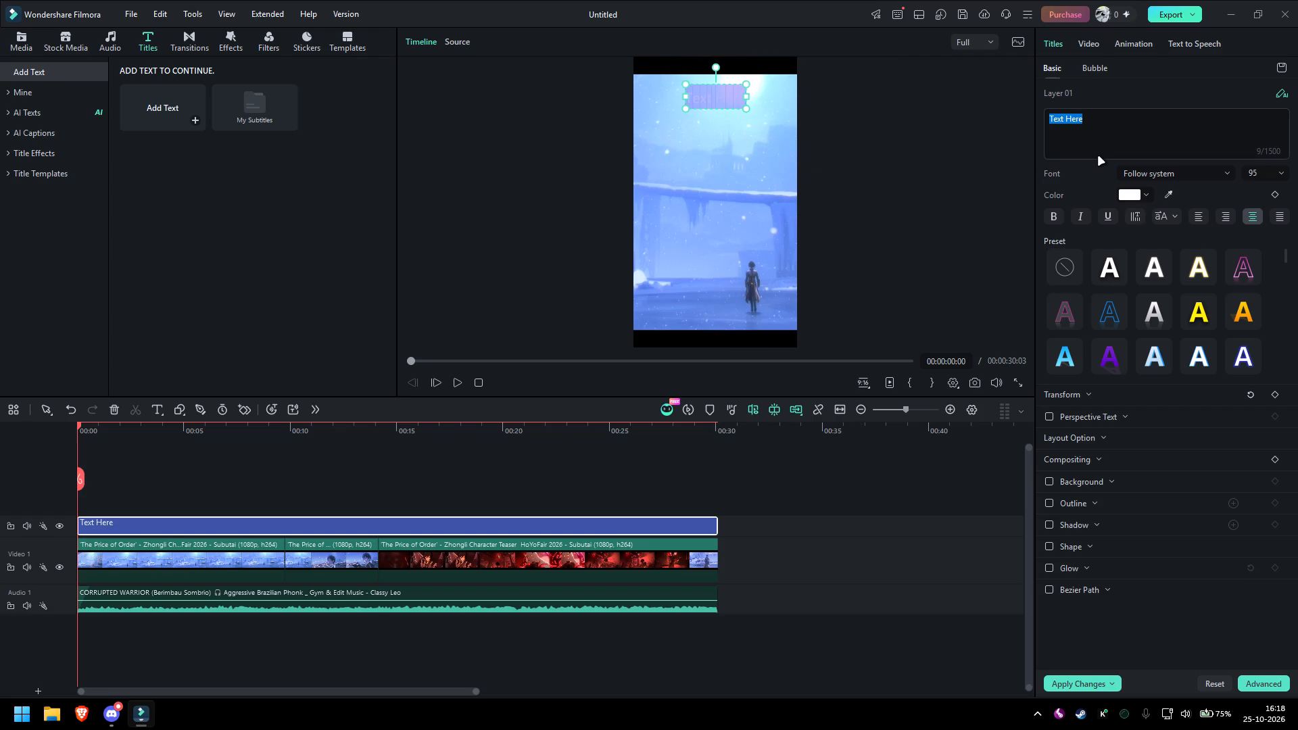
key("ctrl+a")
type("How")
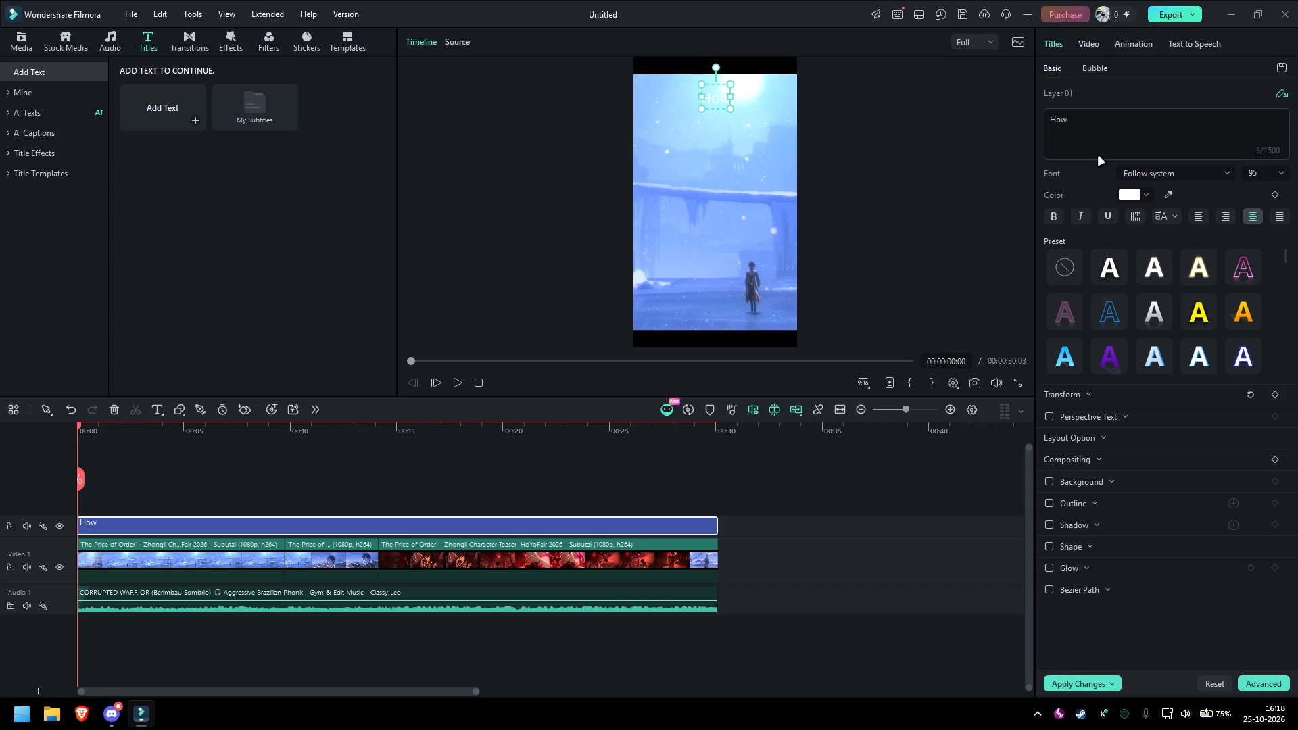
type("'s")
key("space")
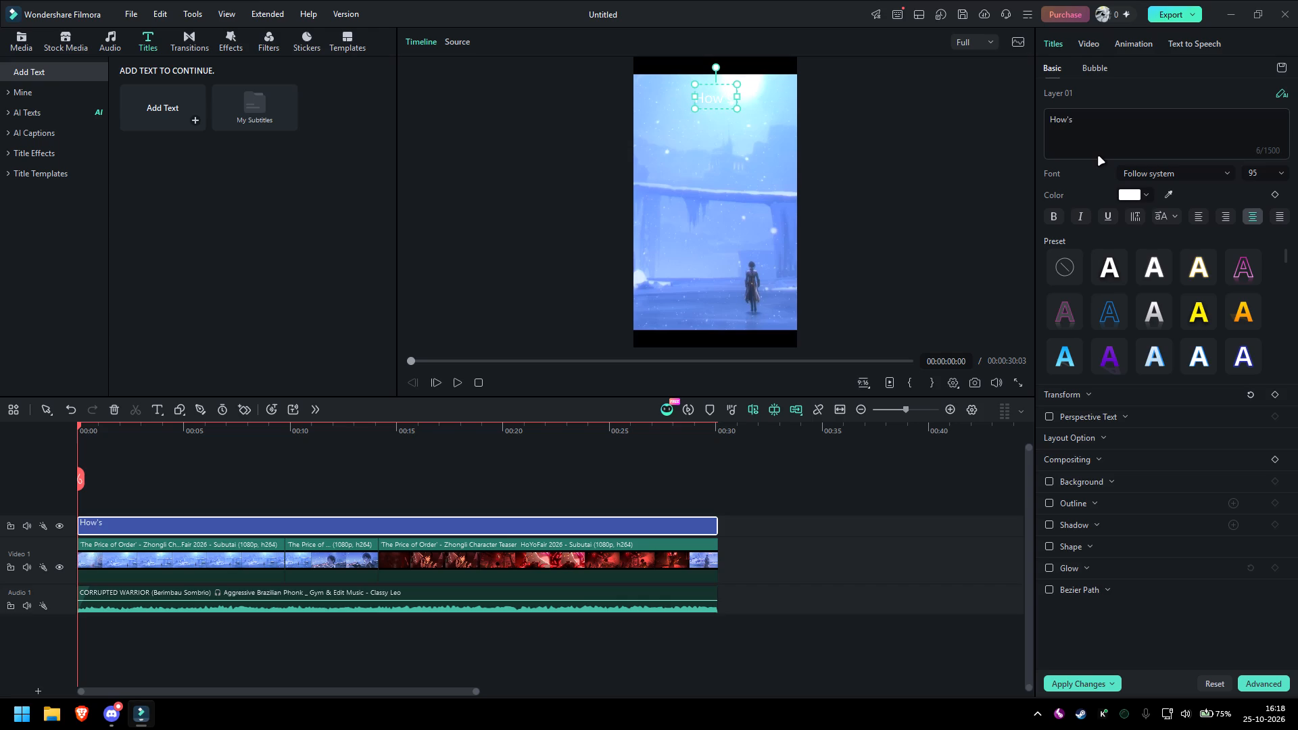
key("shift+b")
key("BackSpace")
key("BackSpace")
key("BackSpace")
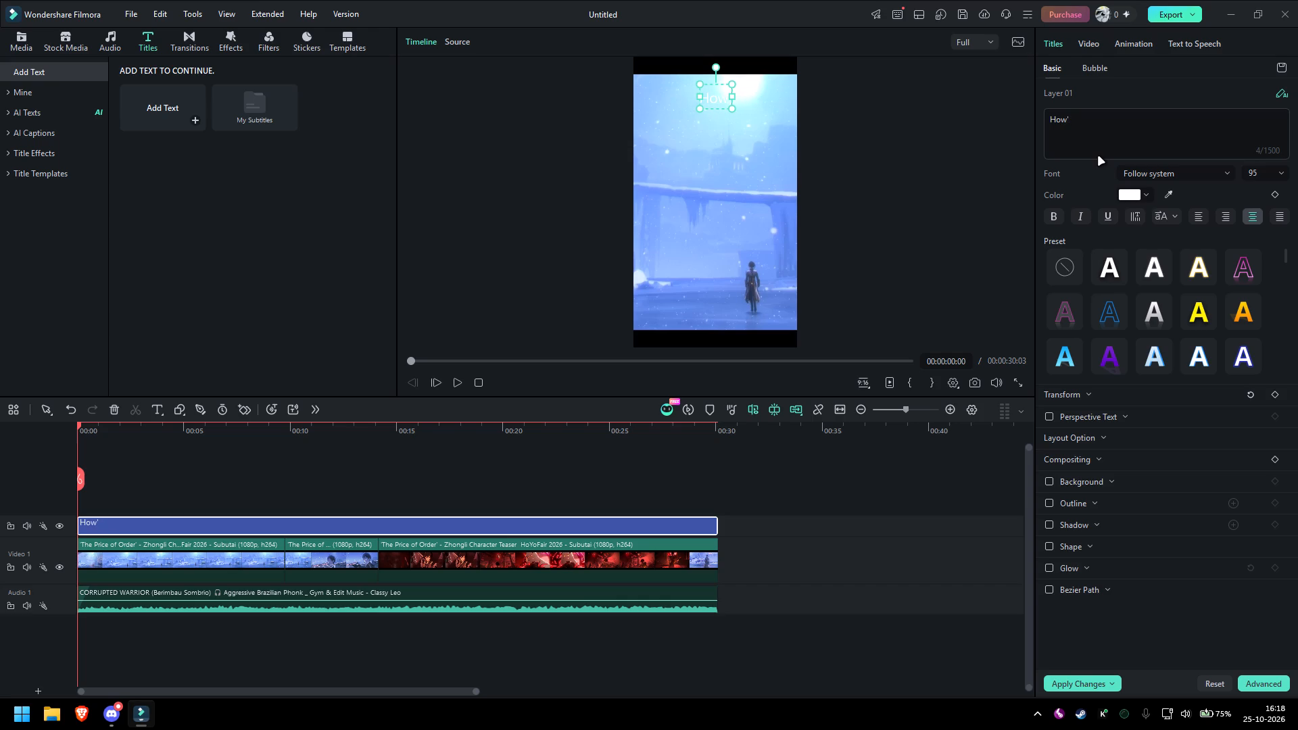
key("BackSpace")
key("space")
type("bro")
type("'s")
key("space")
type("gonna move")
key("space")
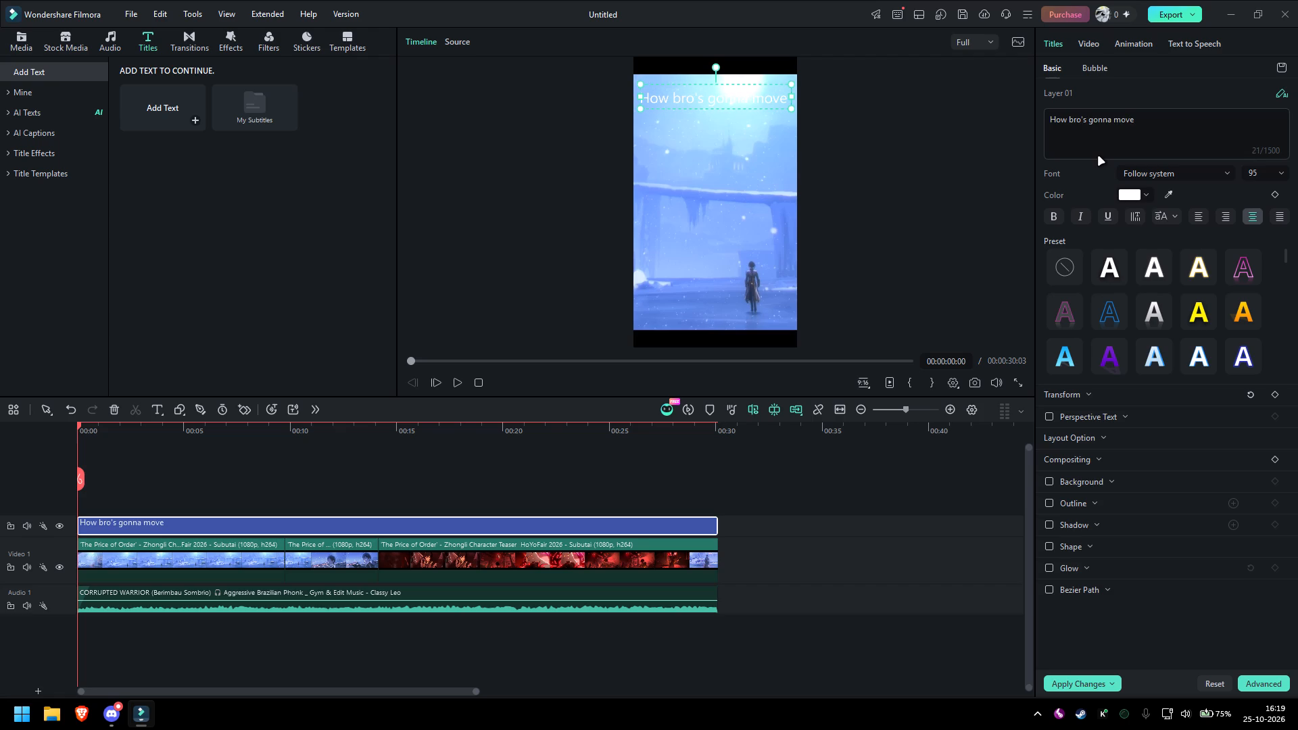
type("during")
key("space")
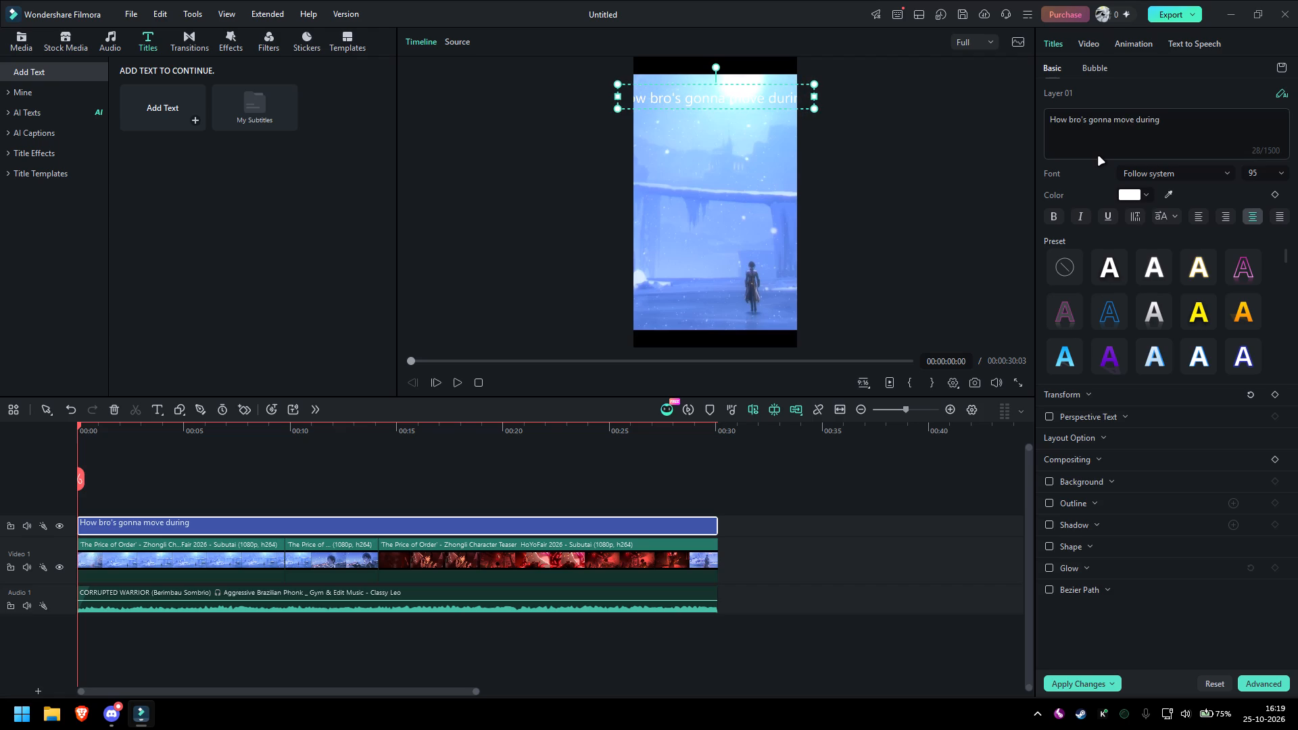
type("7.2")
key("space")
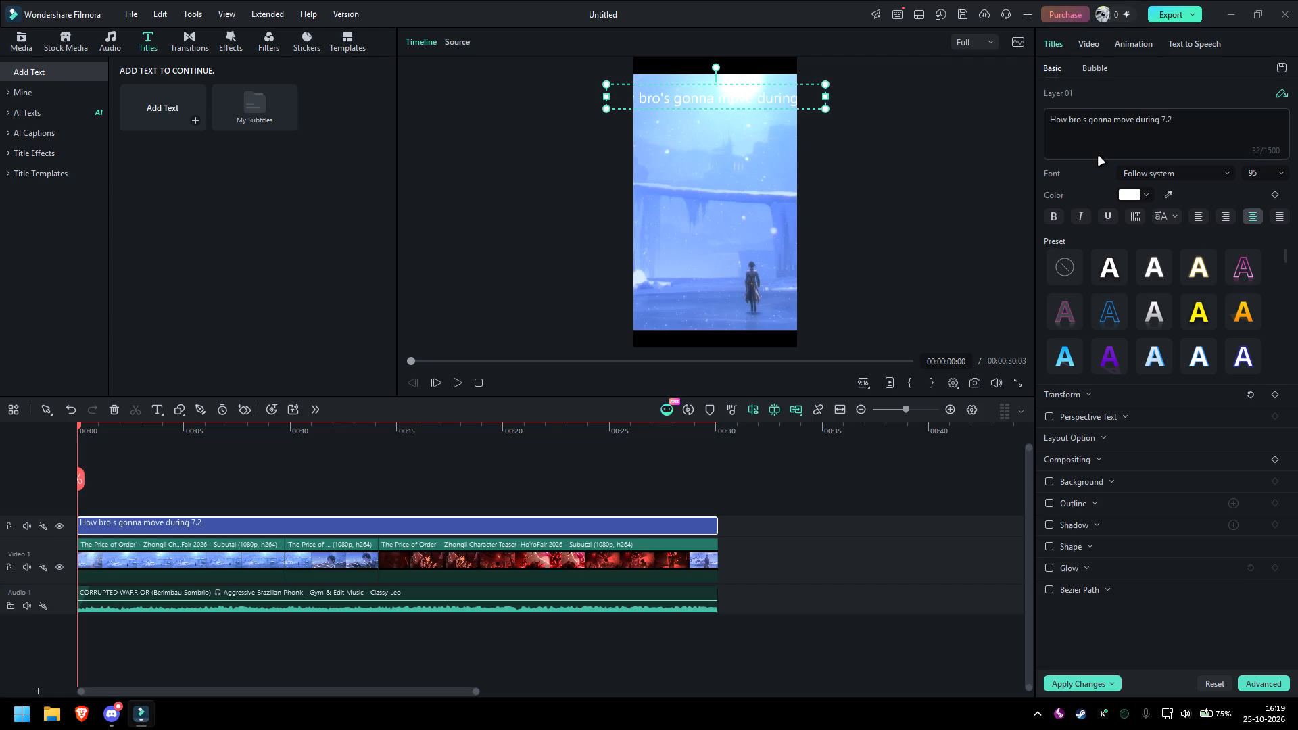
key("BackSpace")
key("BackSpace")
key("BackSpace")
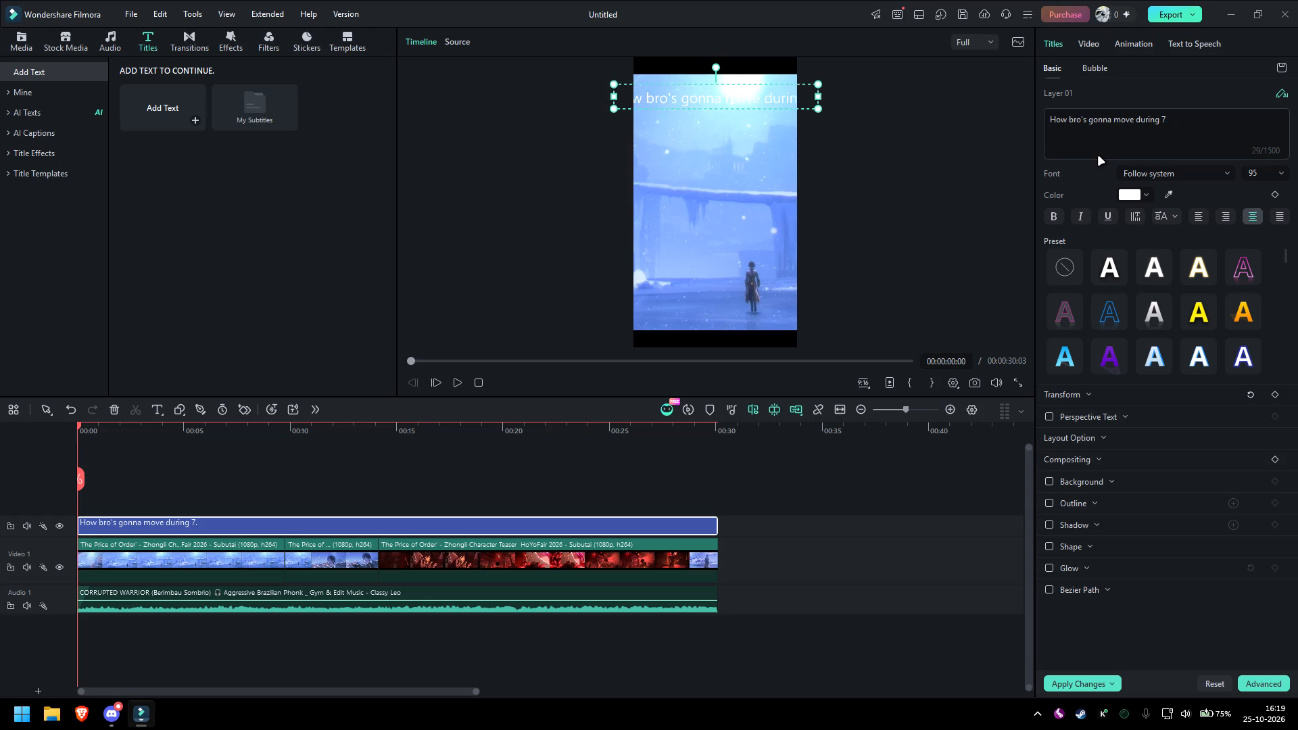
key("BackSpace")
key("BackSpace")
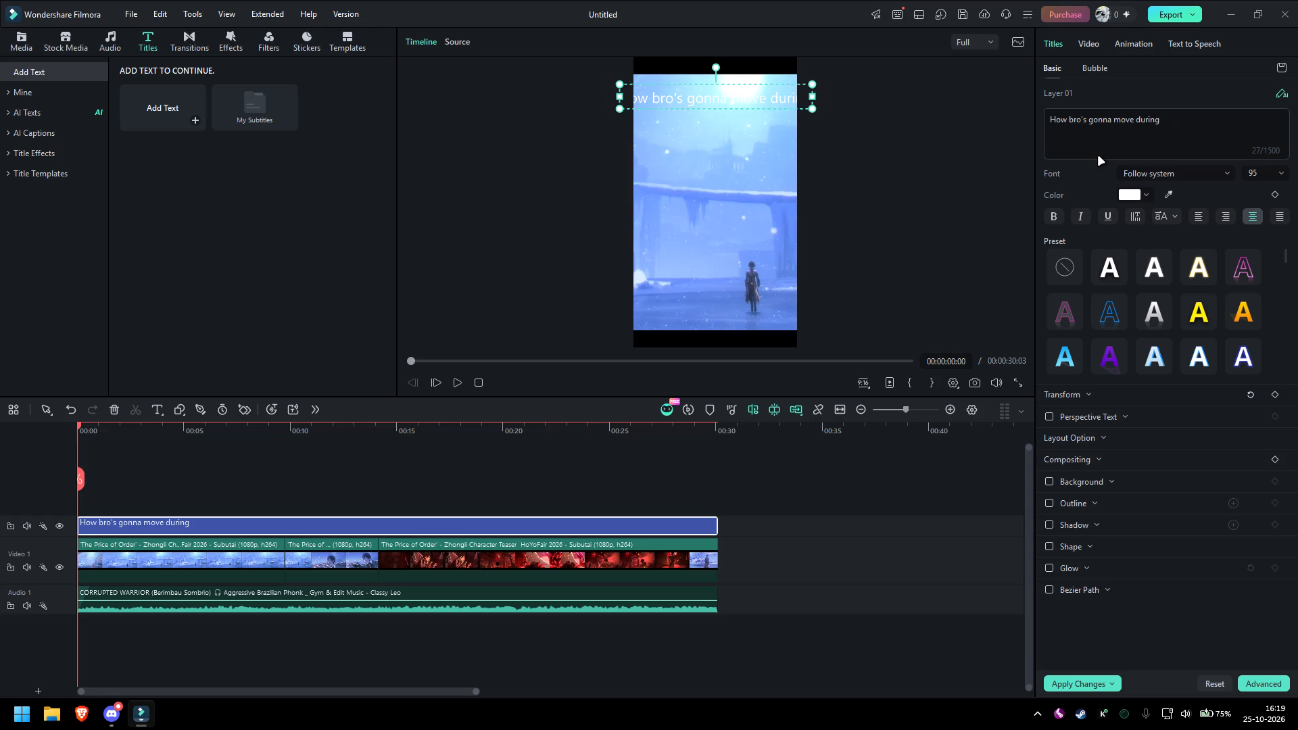
type("7=")
key("BackSpace")
key("BackSpace")
type("7.2 quest")
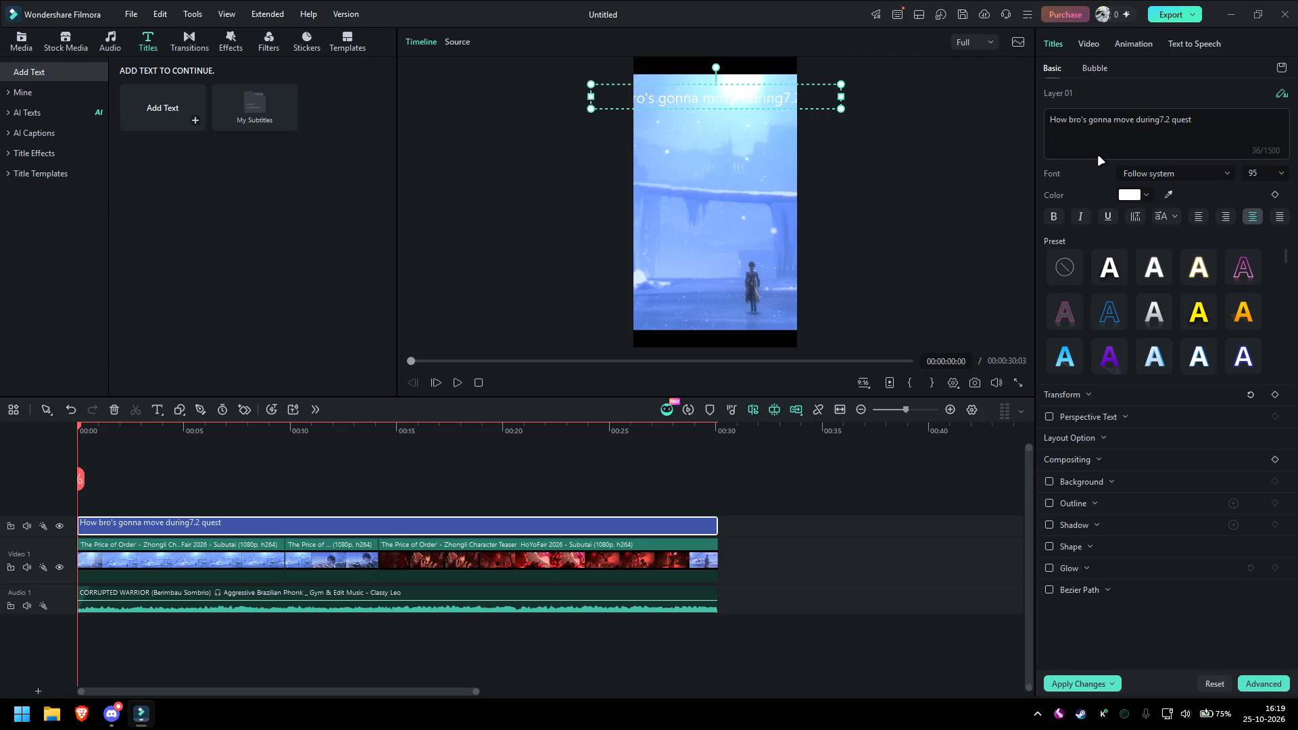
left_click(1163, 117)
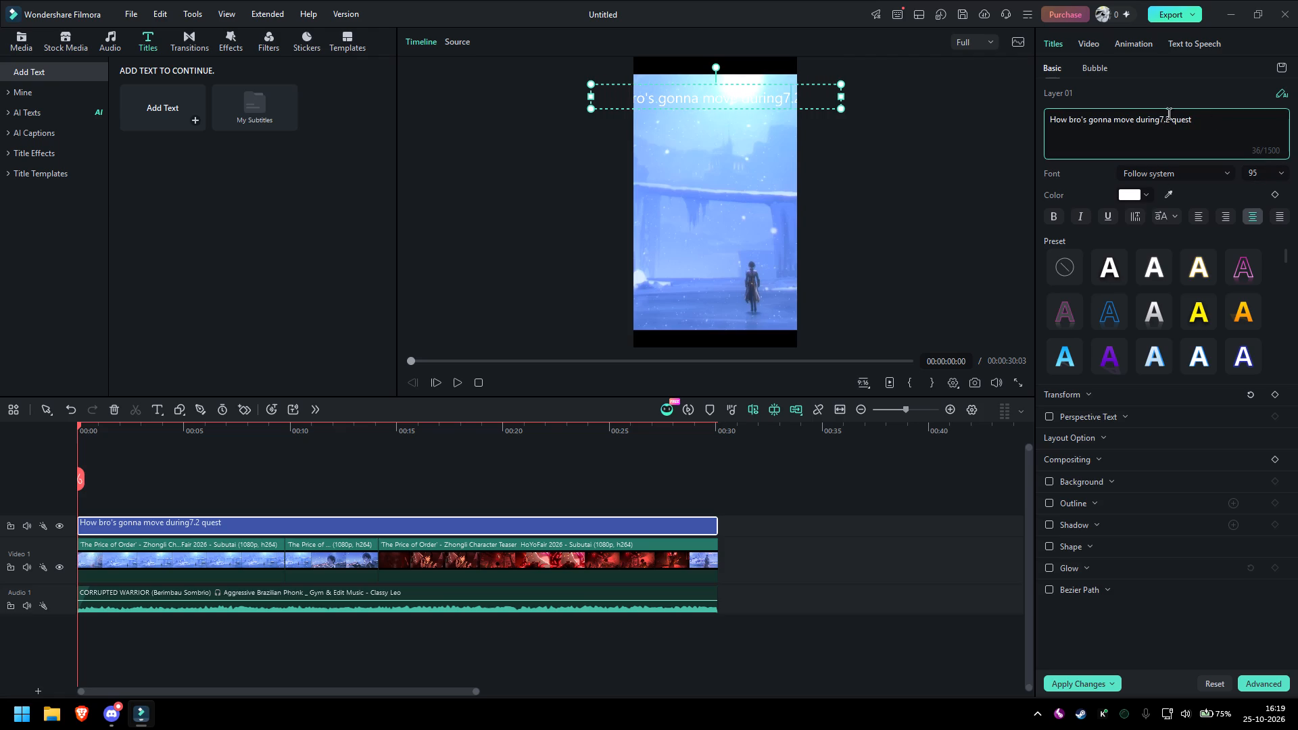
left_click(1159, 113)
left_click(1159, 114)
left_click(1155, 120)
left_click(1159, 120)
key("space")
left_click(1206, 117)
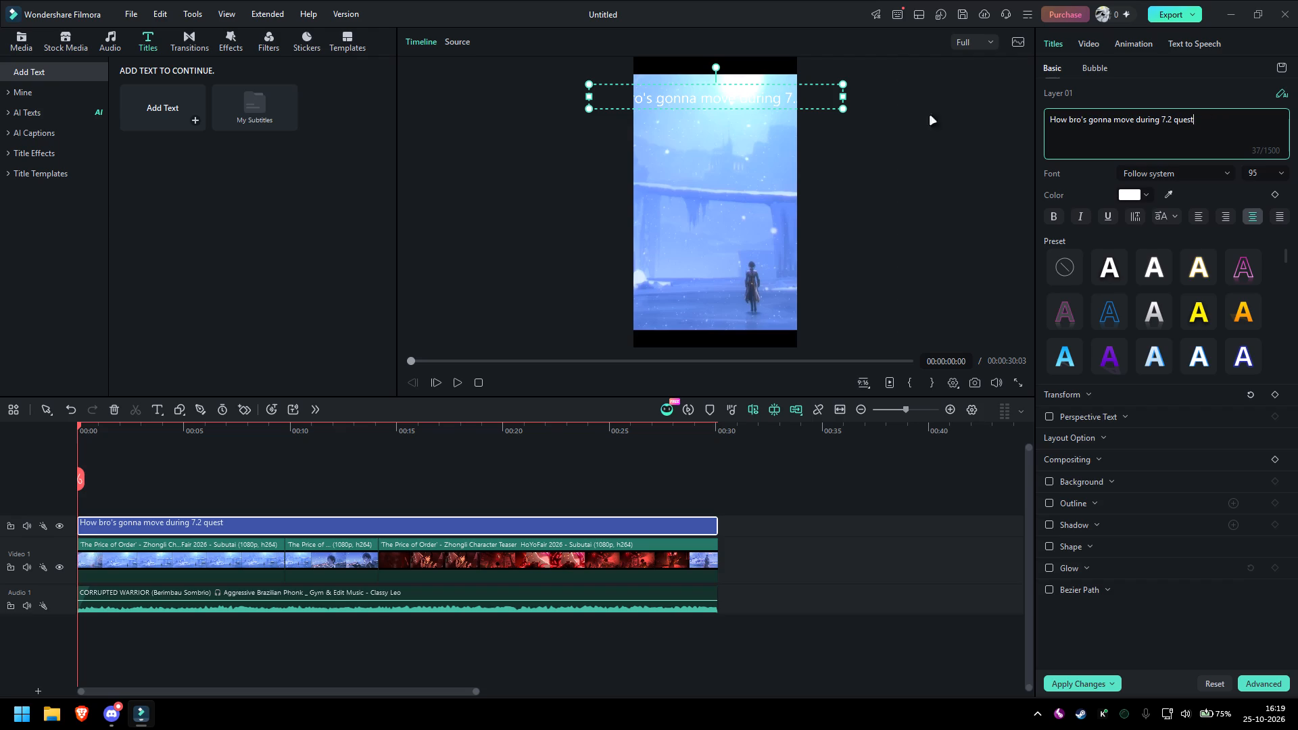
Shrink the title to font size 55 and centre it horizontally near the top of the frame.
left_click_drag(842, 111, 736, 95)
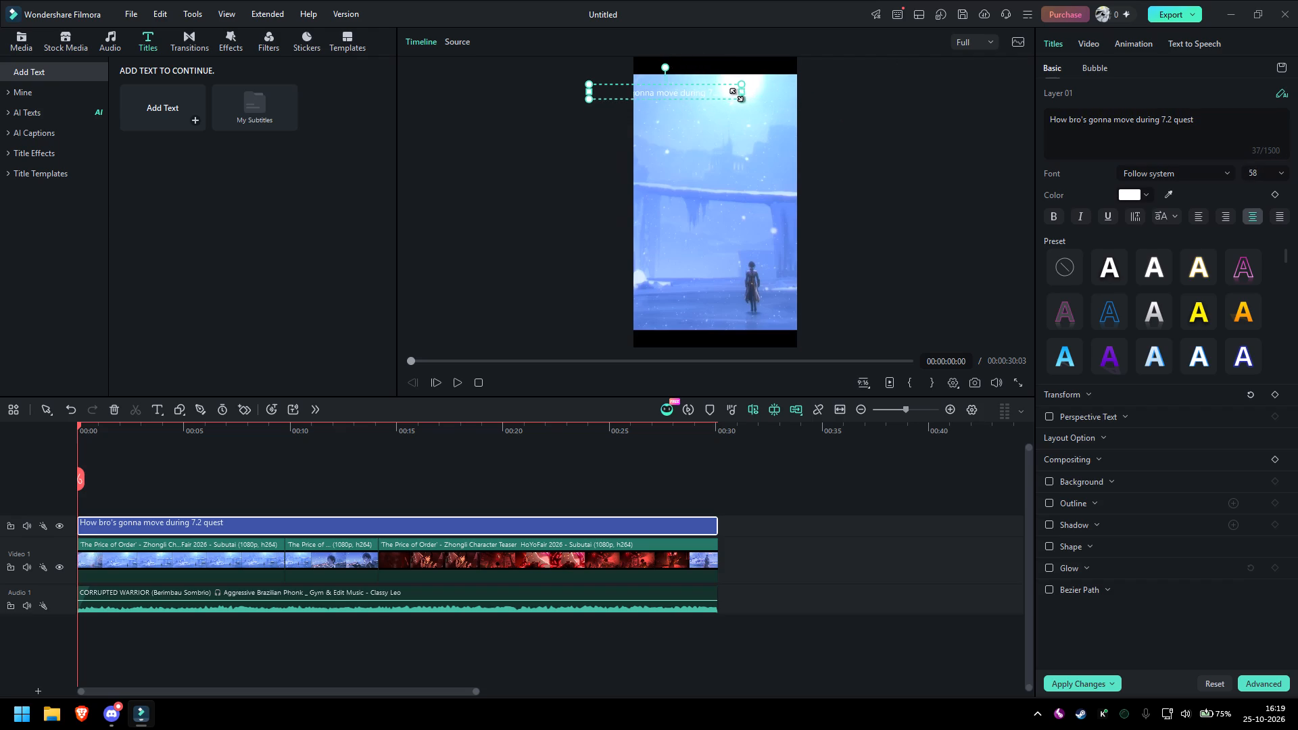
left_click_drag(736, 95, 735, 94)
left_click_drag(676, 93, 734, 96)
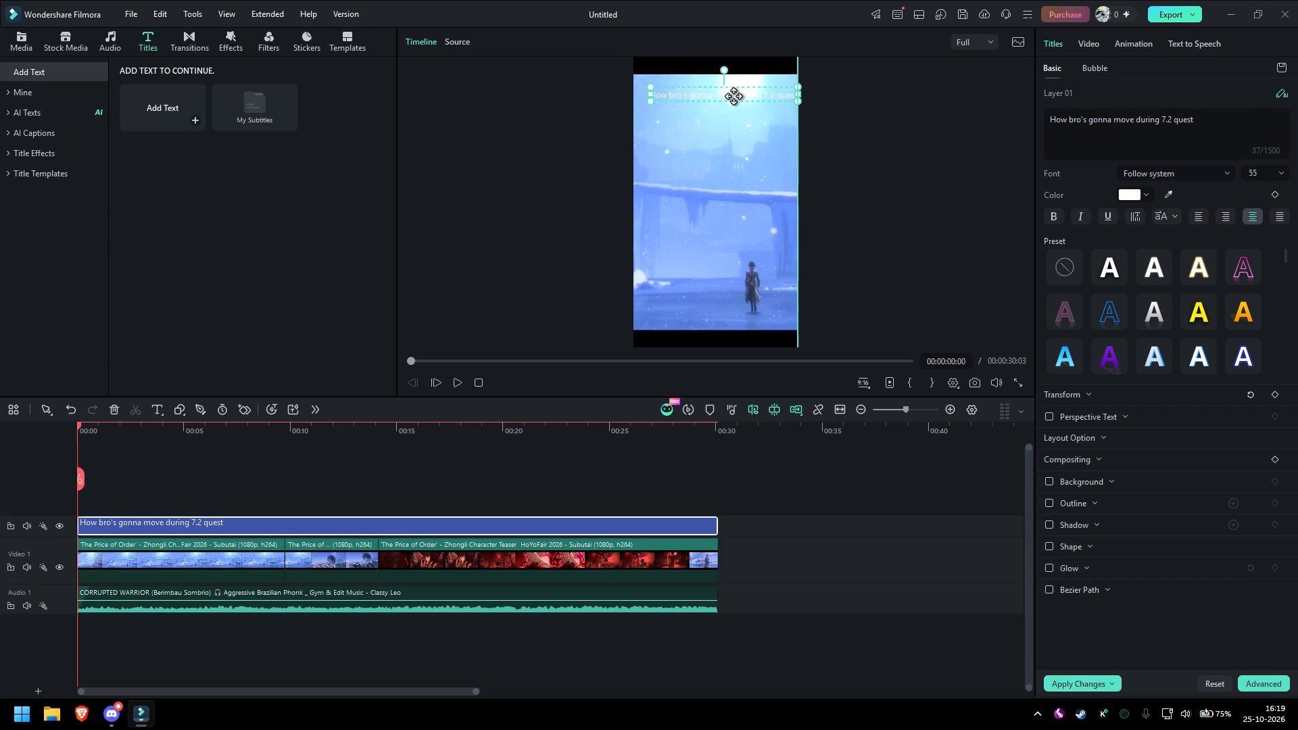
left_click_drag(734, 96, 732, 96)
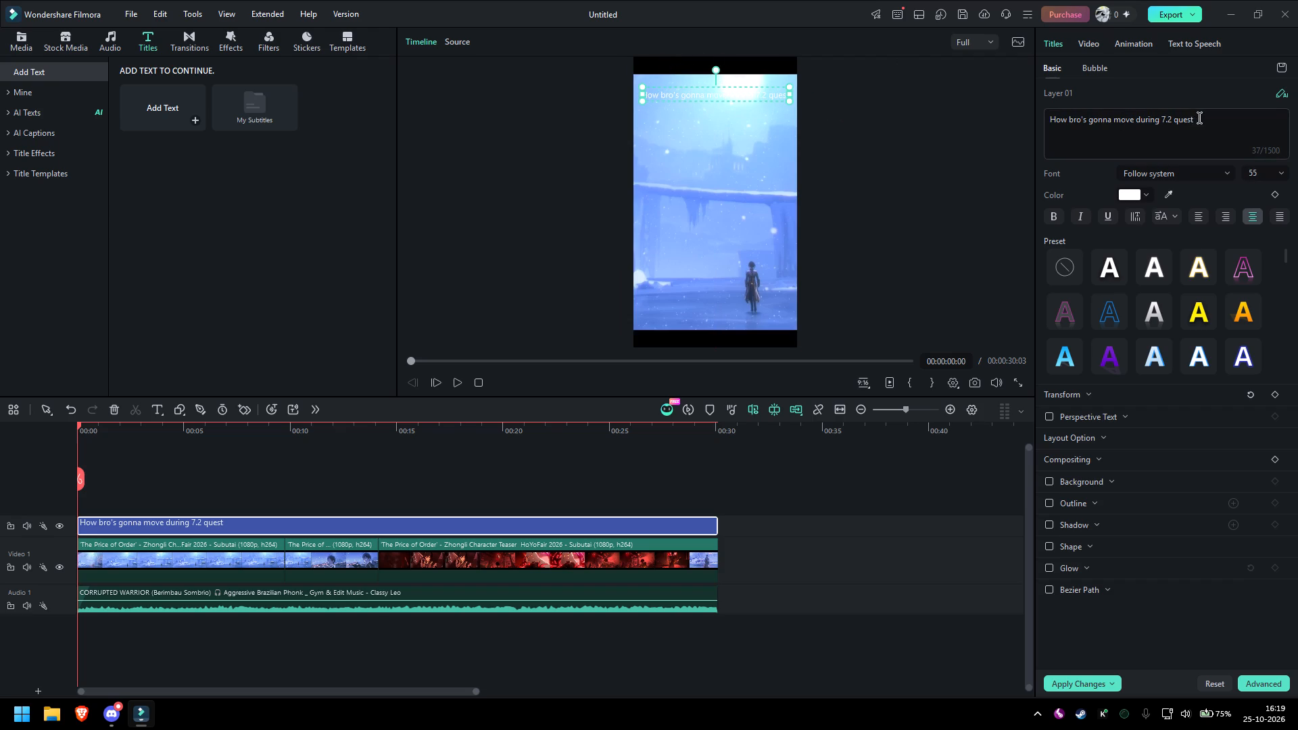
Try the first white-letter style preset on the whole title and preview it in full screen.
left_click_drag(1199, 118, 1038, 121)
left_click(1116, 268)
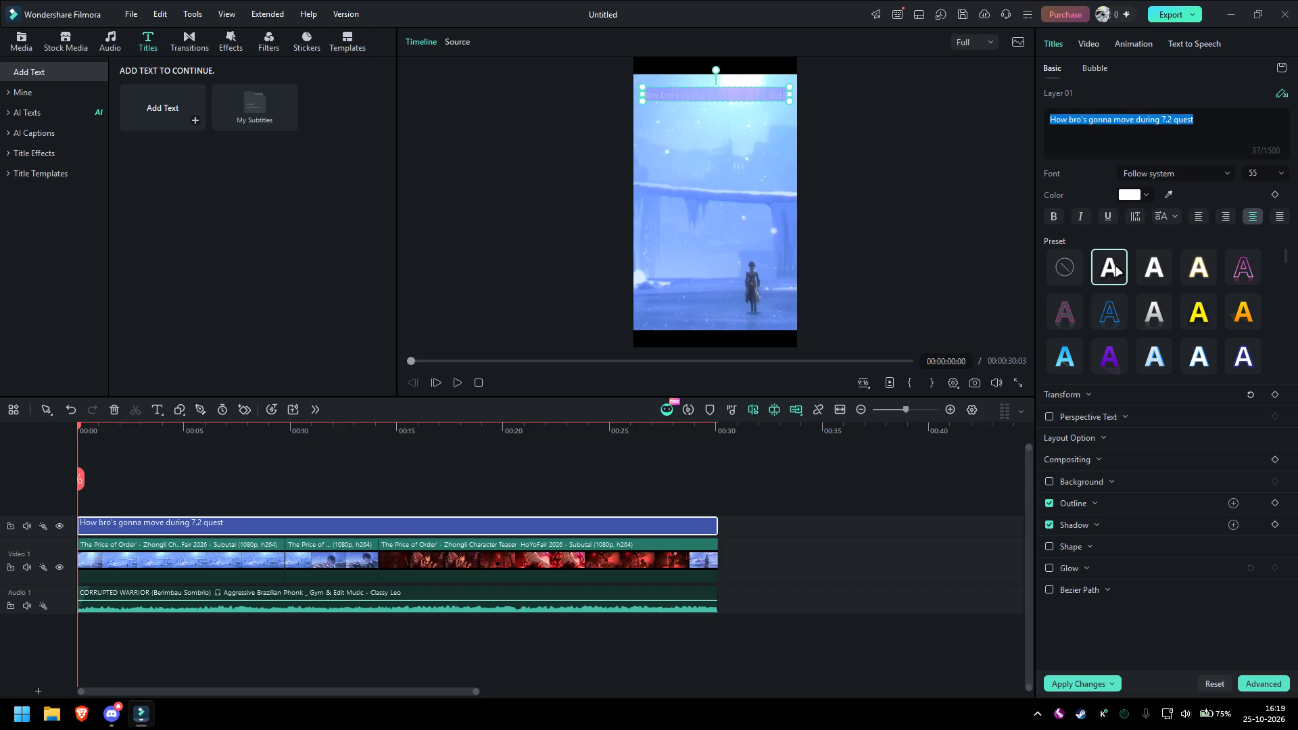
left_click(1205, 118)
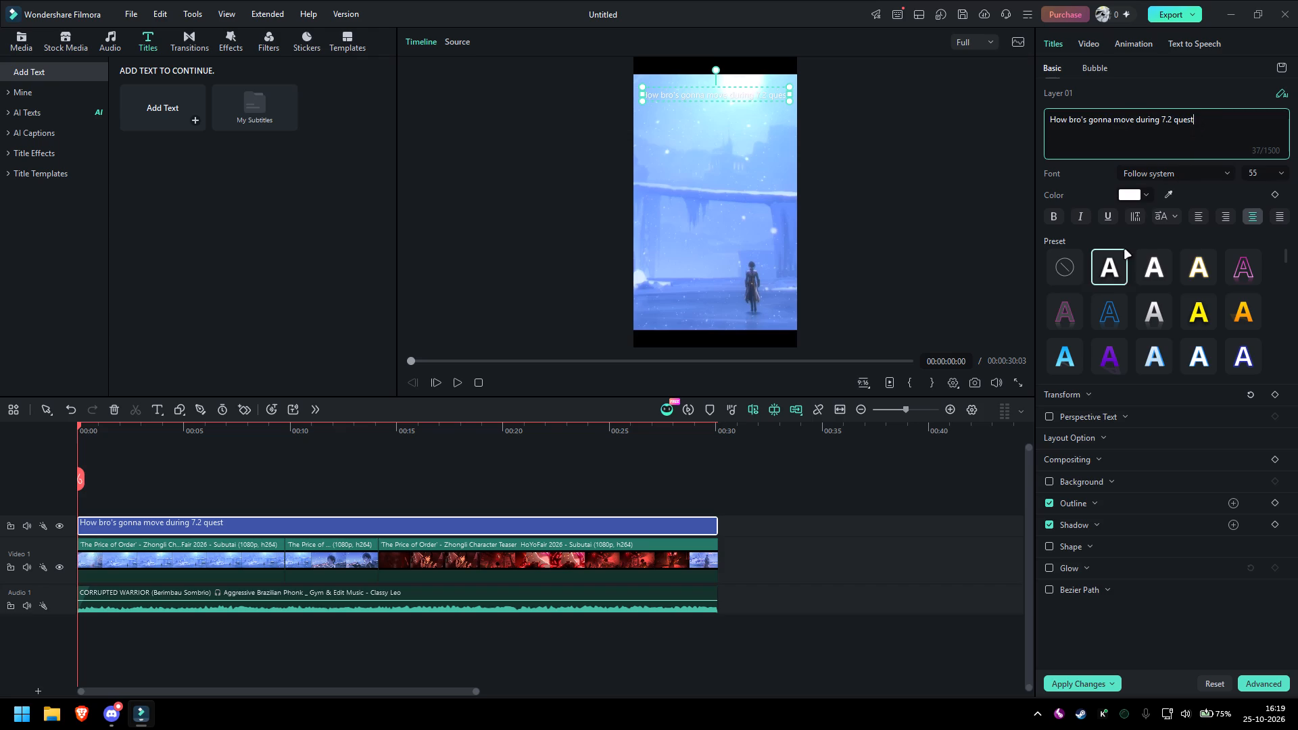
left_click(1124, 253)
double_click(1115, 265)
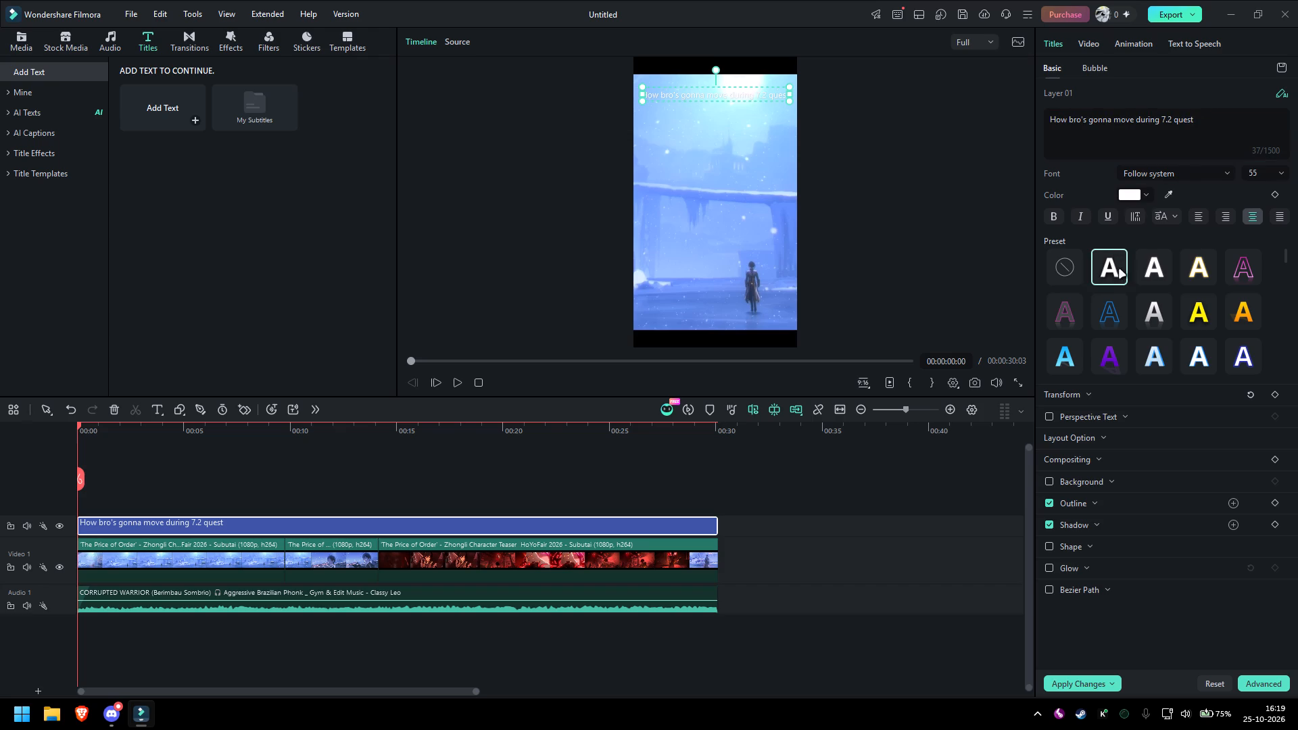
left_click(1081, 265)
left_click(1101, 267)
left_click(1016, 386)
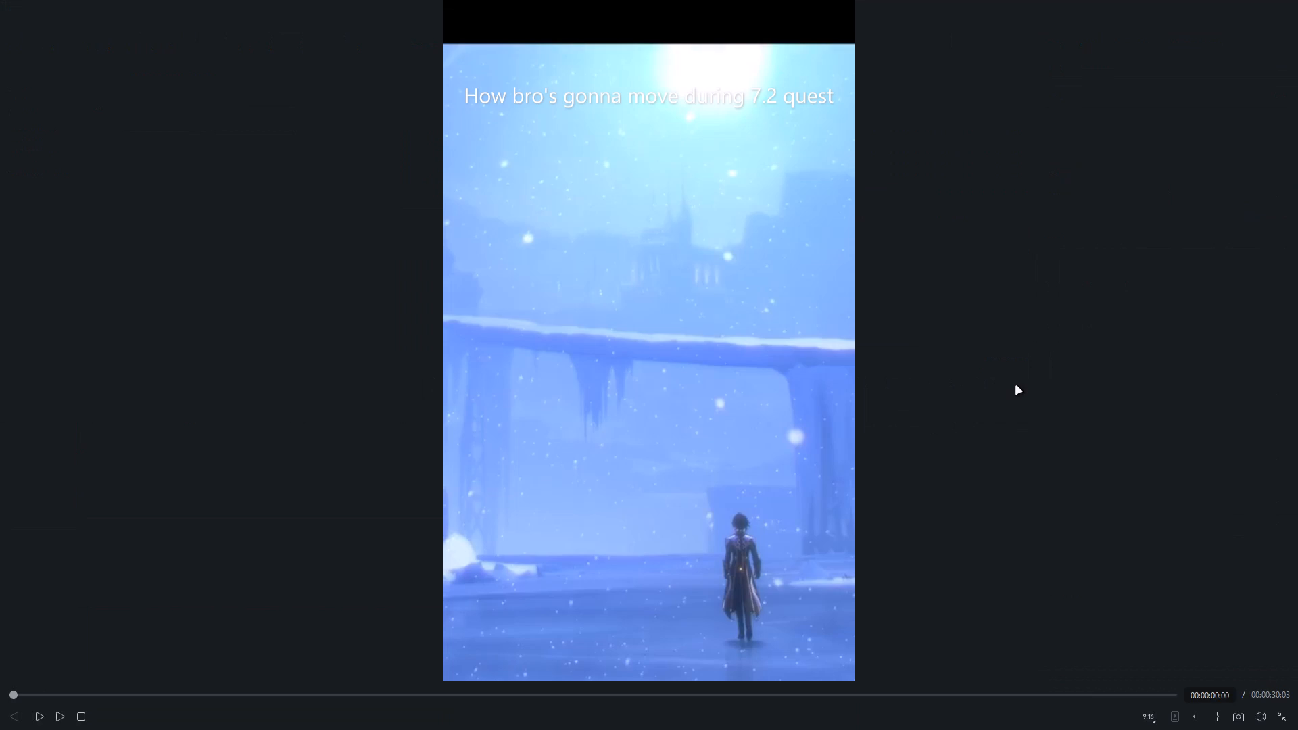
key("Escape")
Compare the first two white-letter presets and apply the second one, with the dark outline, to the title.
left_click(1155, 276)
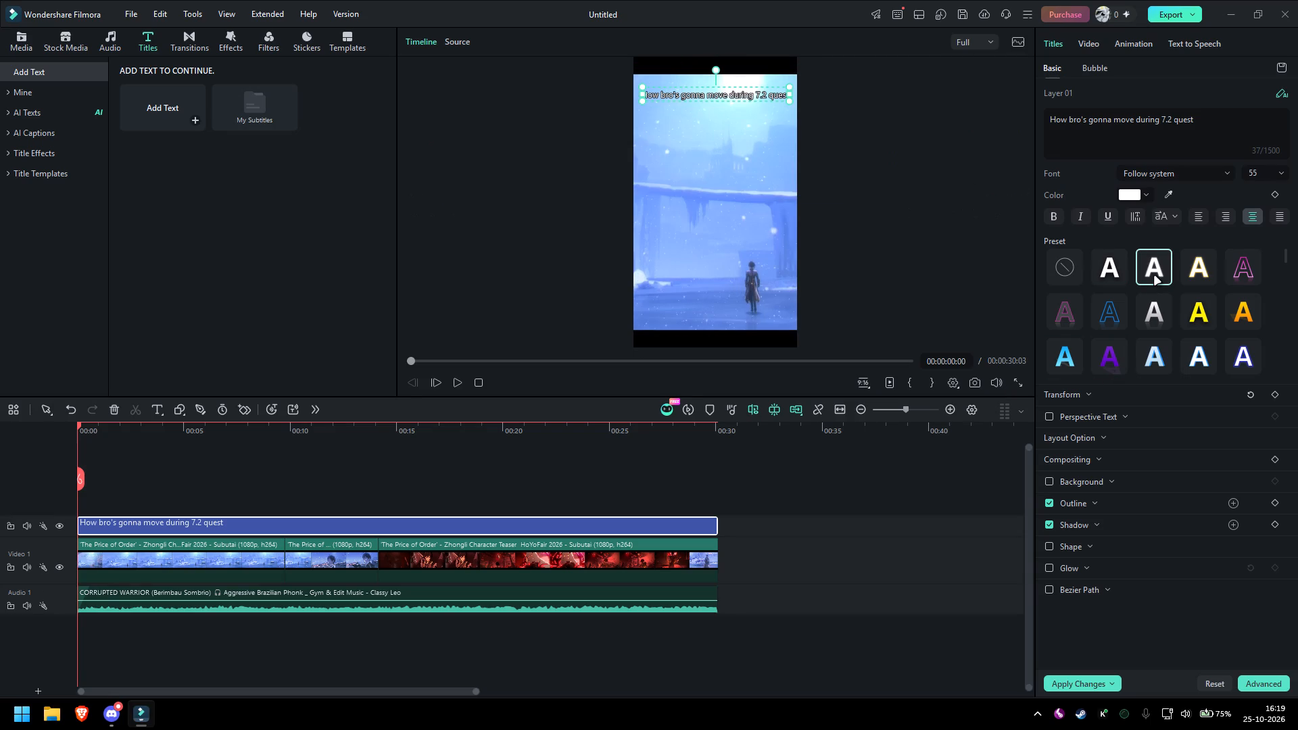
left_click(1123, 264)
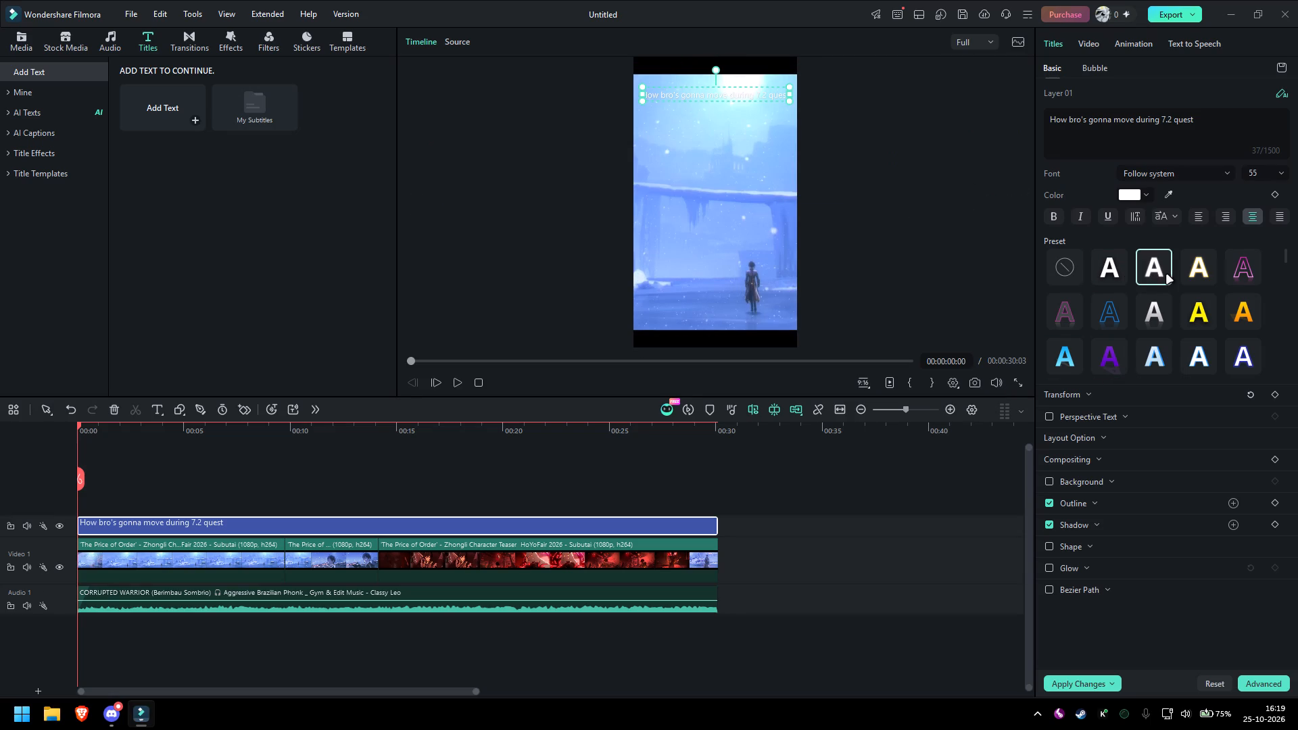
left_click(1149, 275)
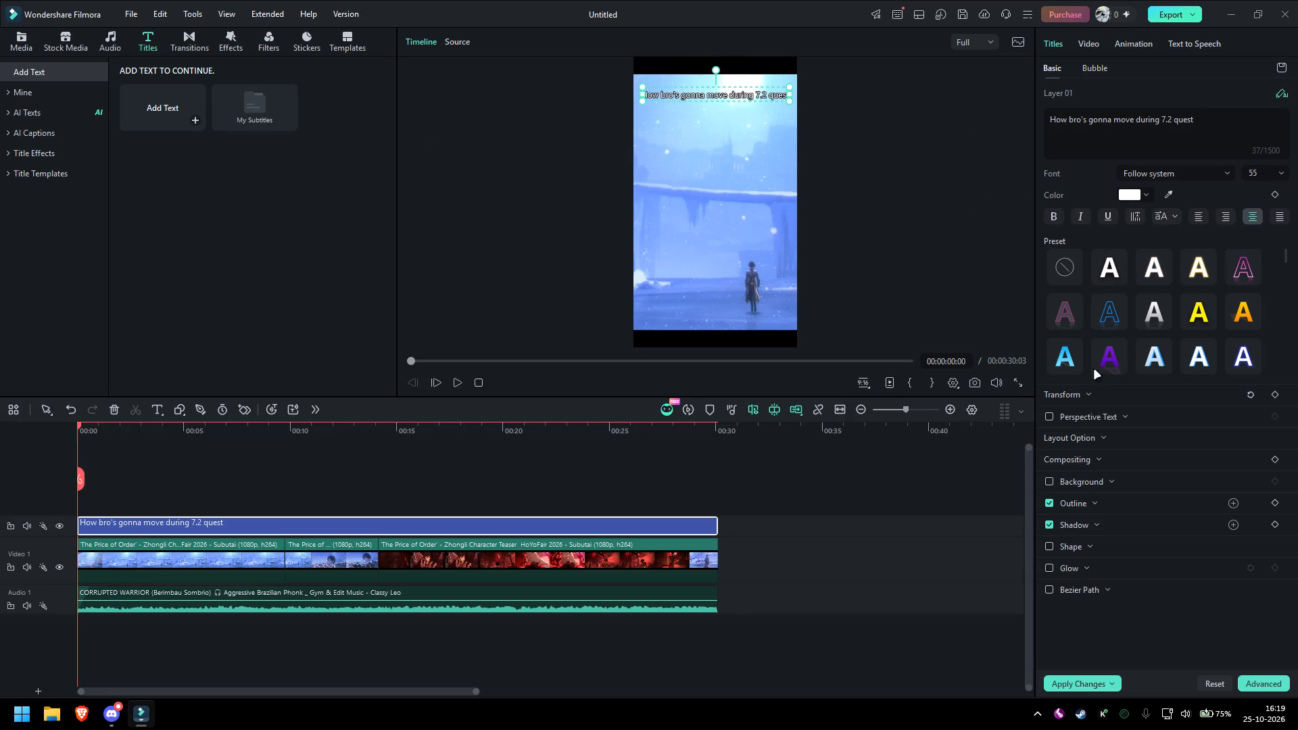
Lower the opacity of the title's outline to about 16%.
left_click(1091, 508)
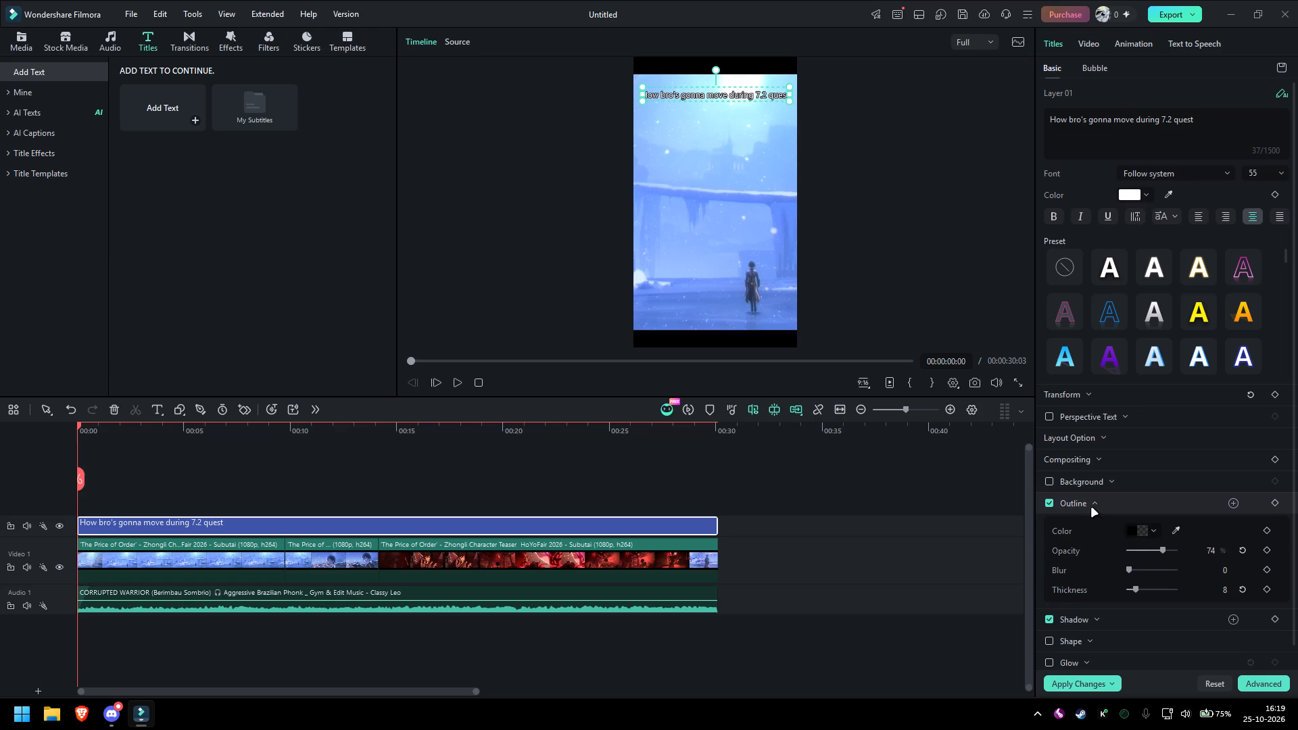
left_click_drag(1165, 552, 1148, 552)
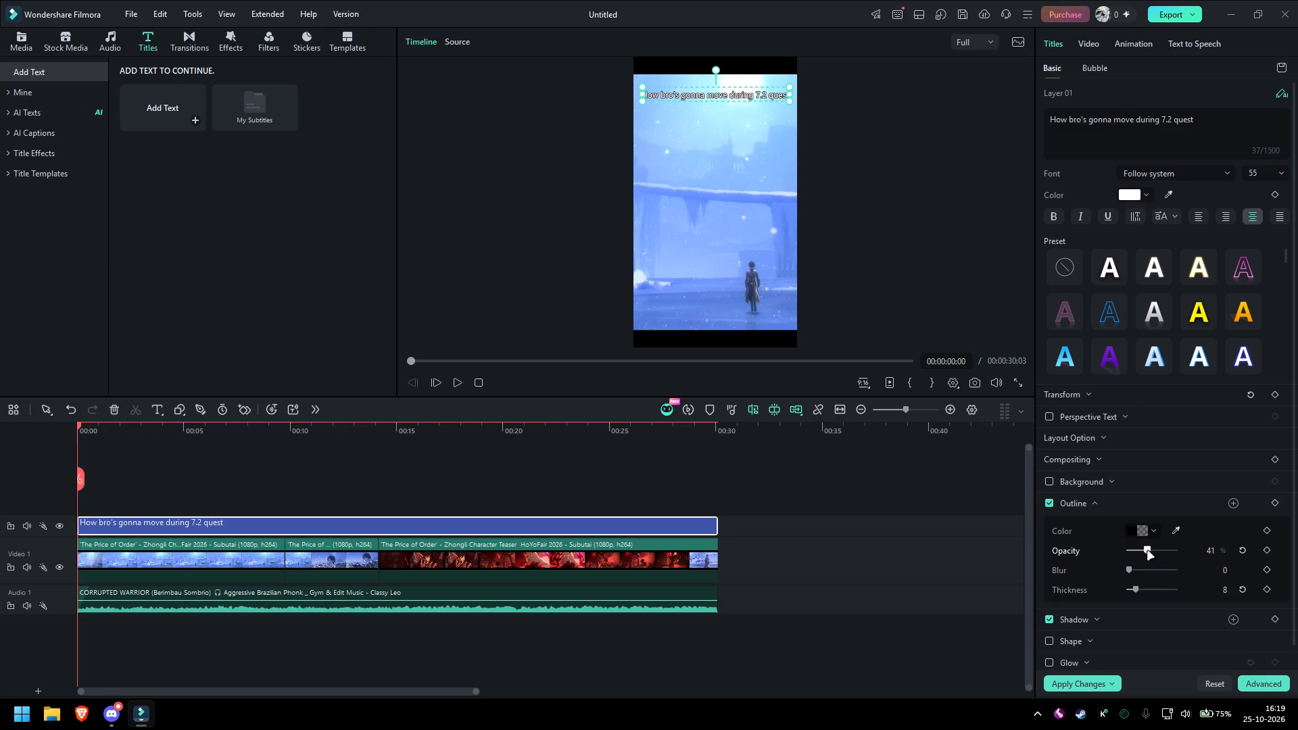
left_click_drag(1148, 552, 1136, 553)
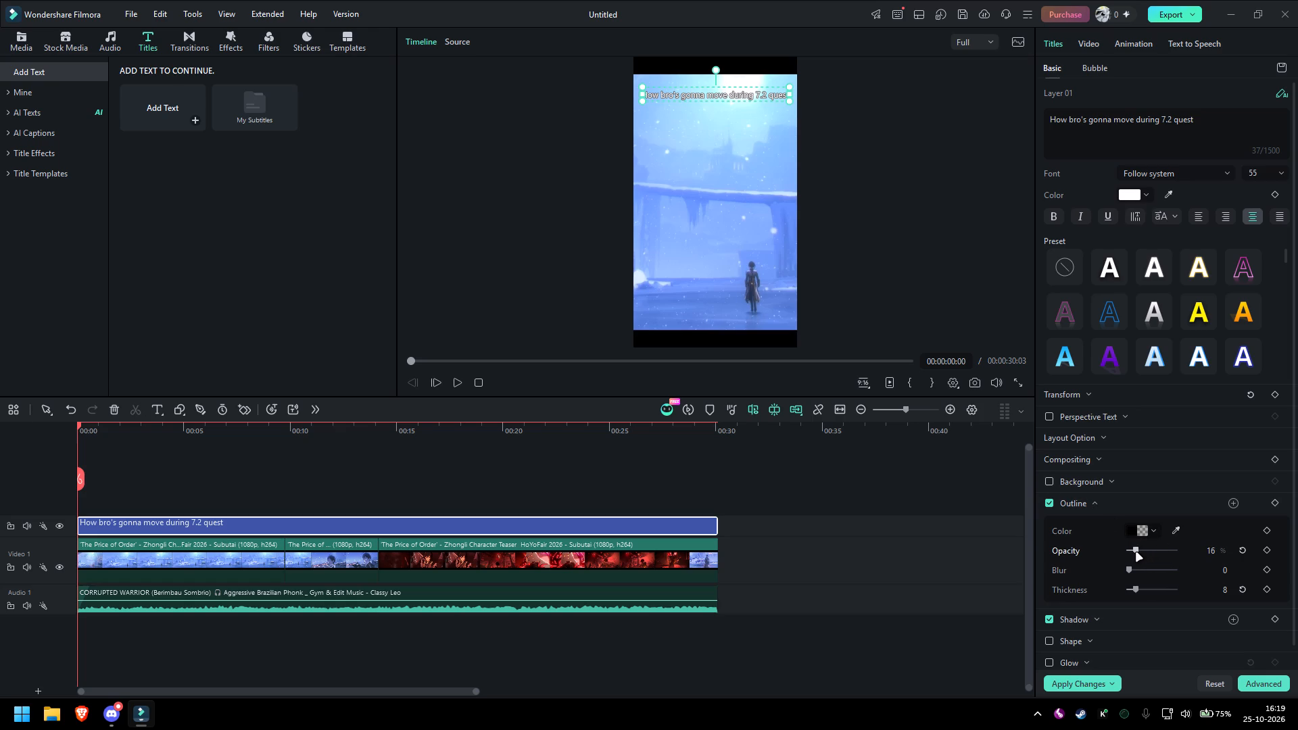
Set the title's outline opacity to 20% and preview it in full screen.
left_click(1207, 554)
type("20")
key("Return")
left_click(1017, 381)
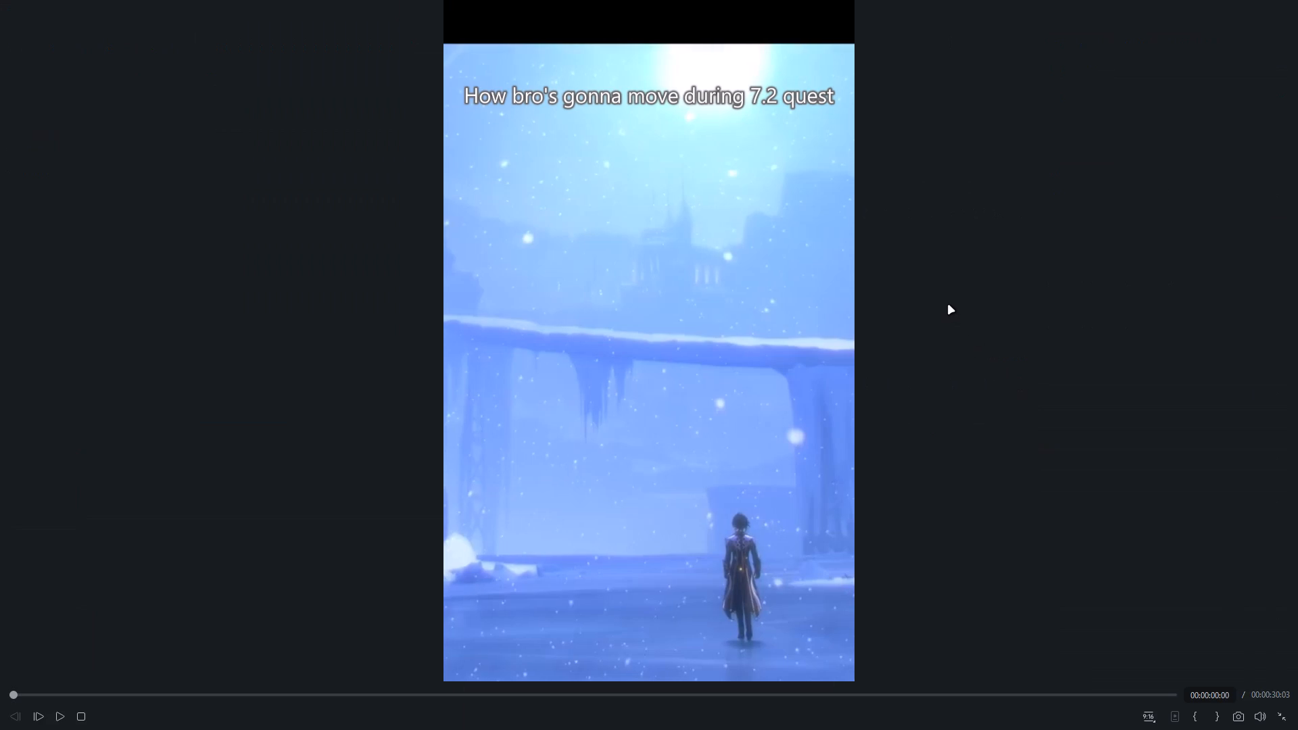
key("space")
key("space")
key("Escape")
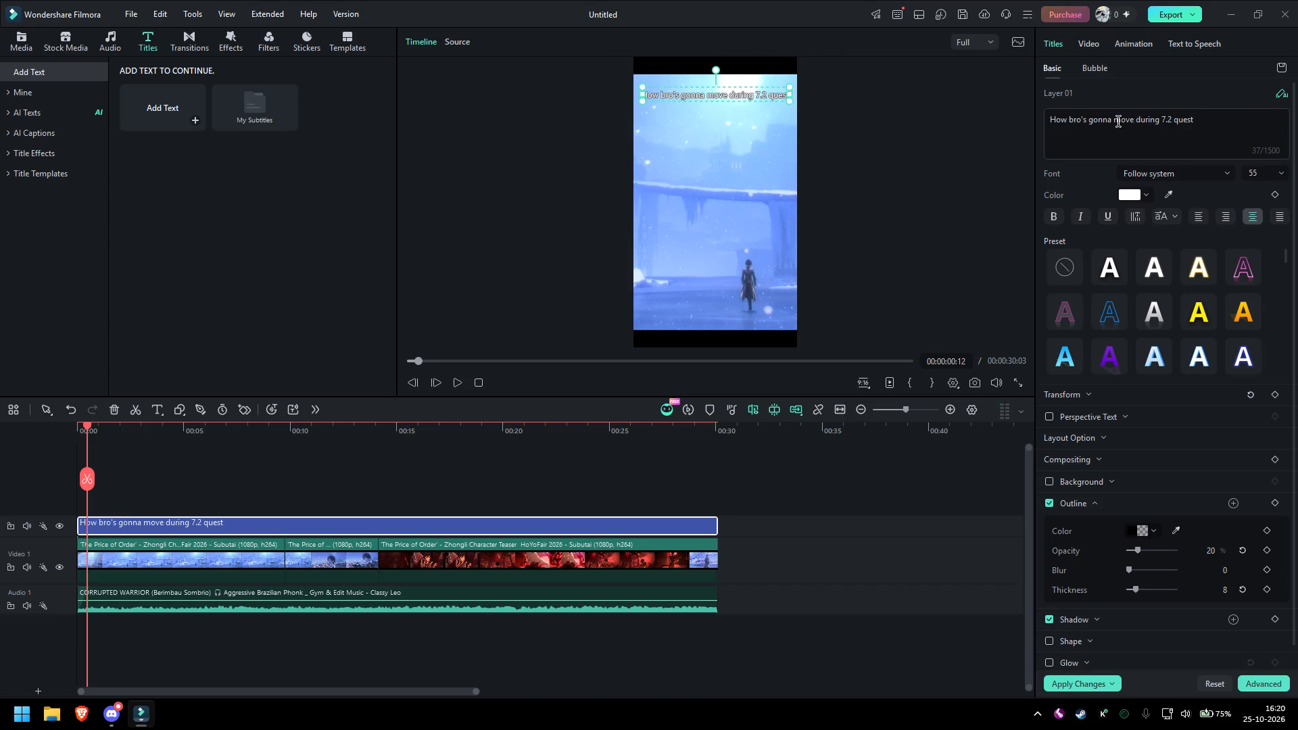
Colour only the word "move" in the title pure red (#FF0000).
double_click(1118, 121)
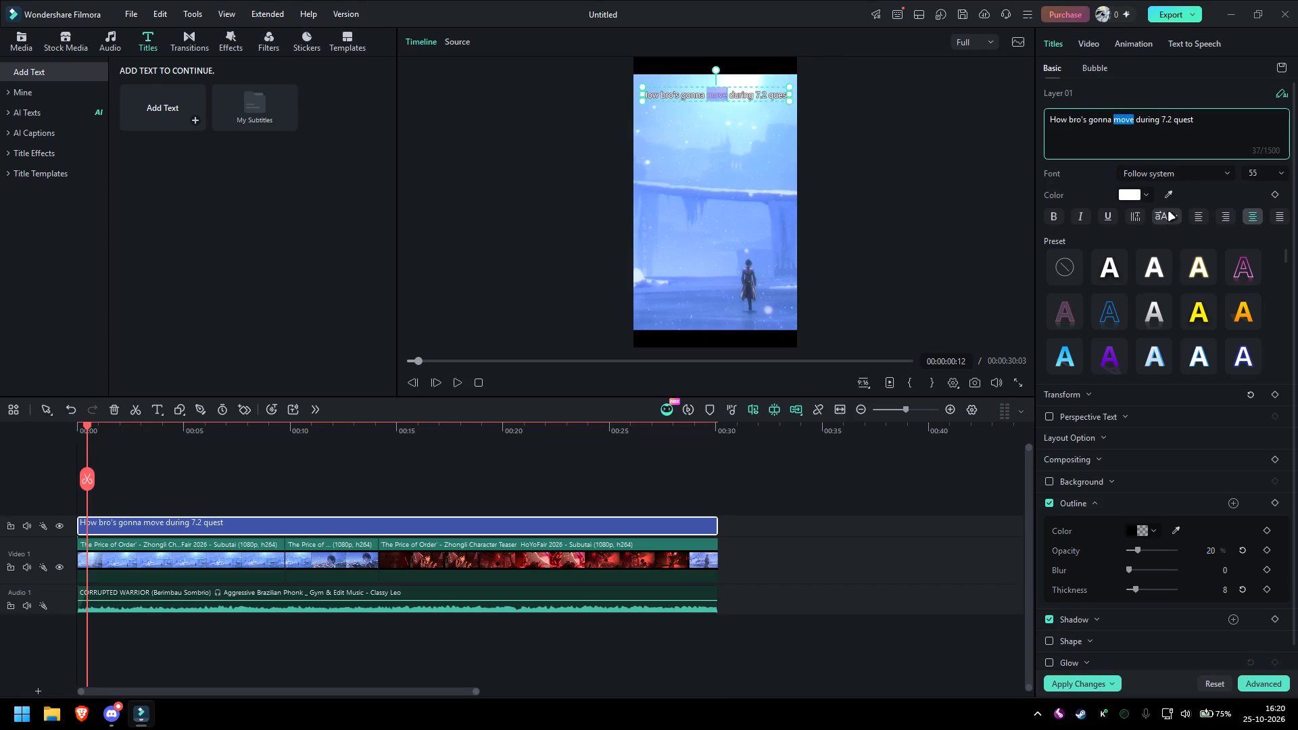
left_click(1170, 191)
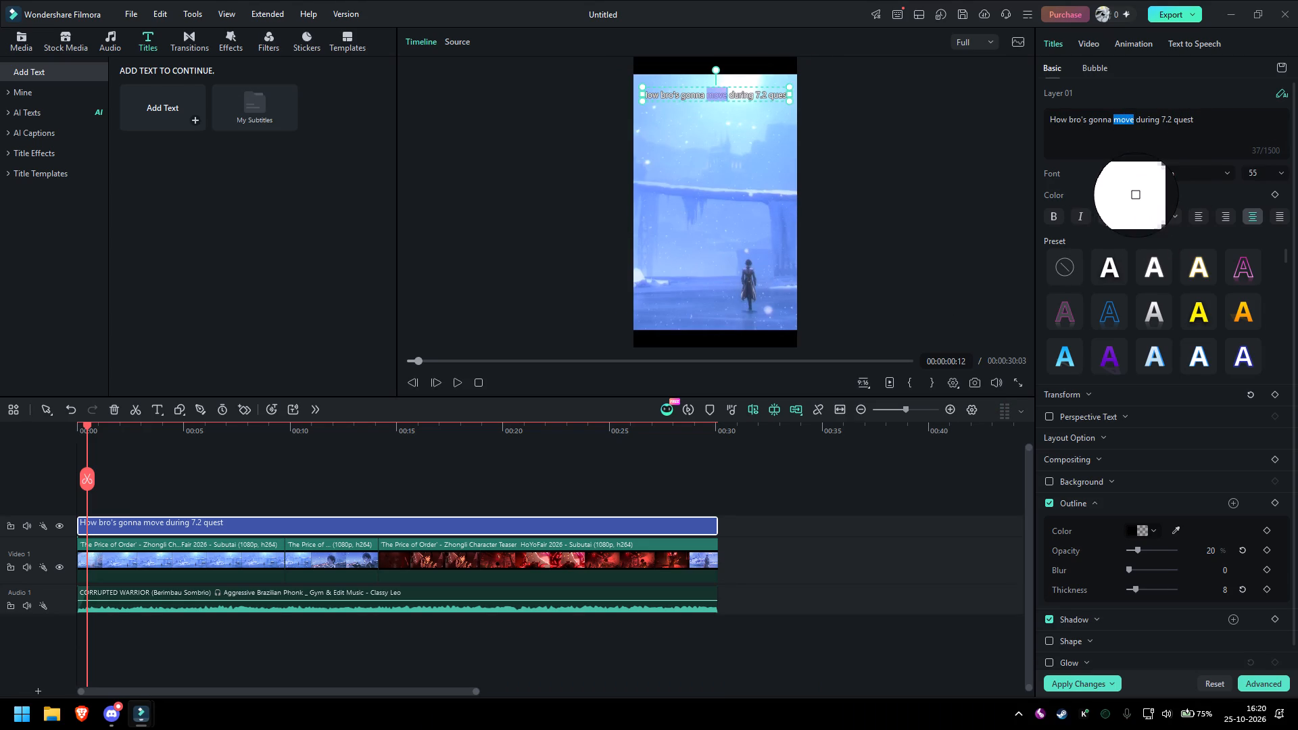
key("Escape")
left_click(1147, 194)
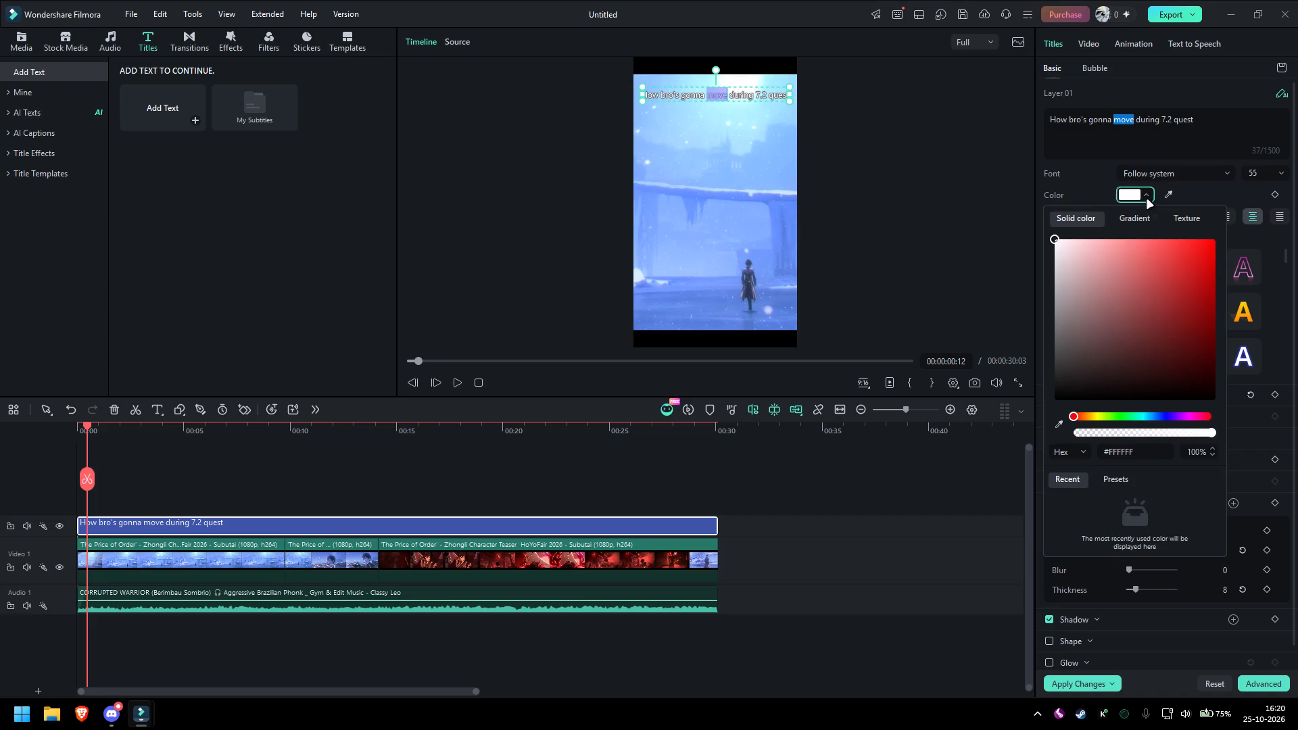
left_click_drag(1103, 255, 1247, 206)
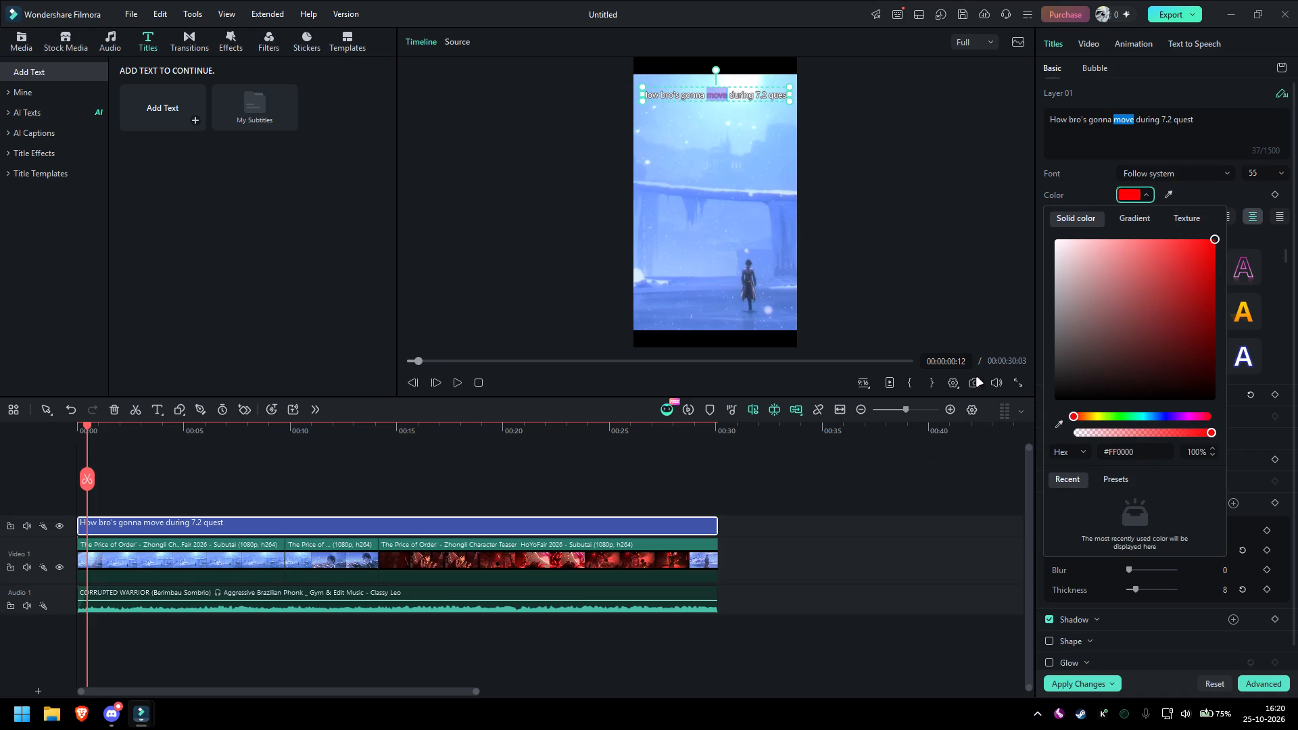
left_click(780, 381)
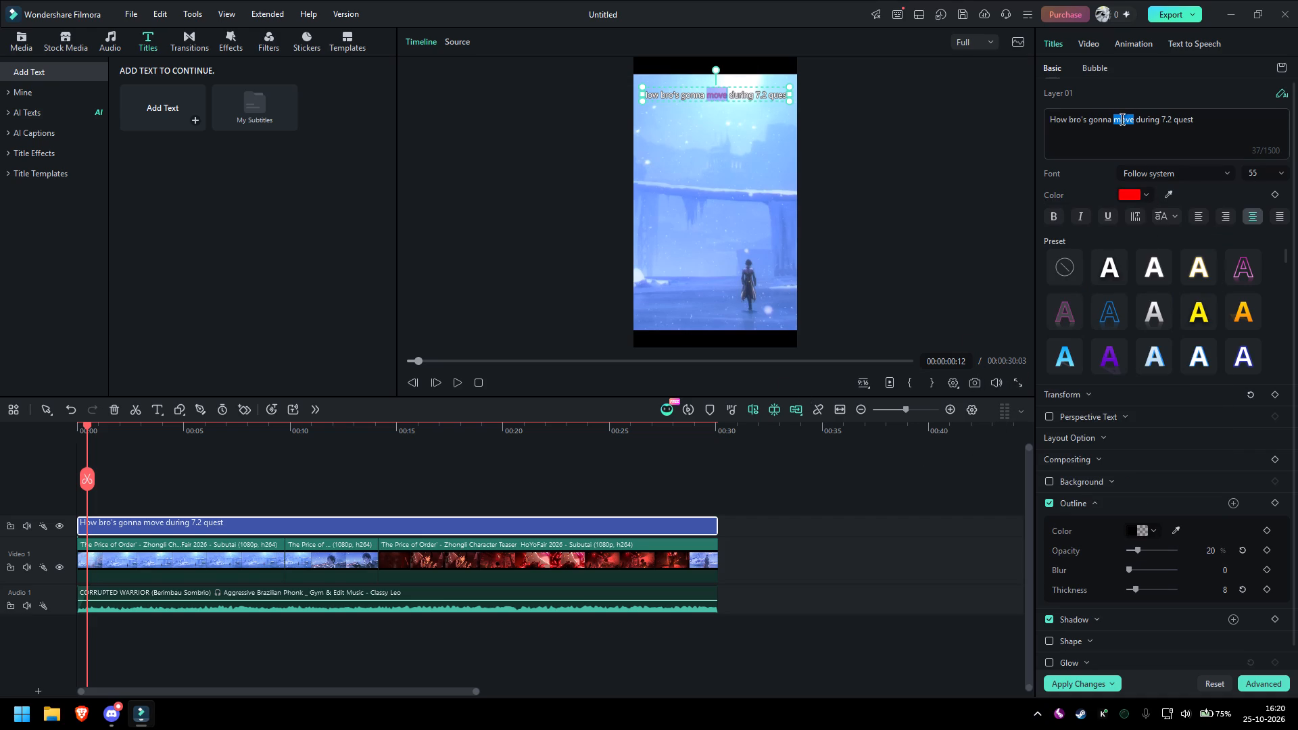
Make the whole title text "How bro's gonna move during 7.2 quest" bold.
left_click(1092, 132)
left_click_drag(1220, 113, 1036, 112)
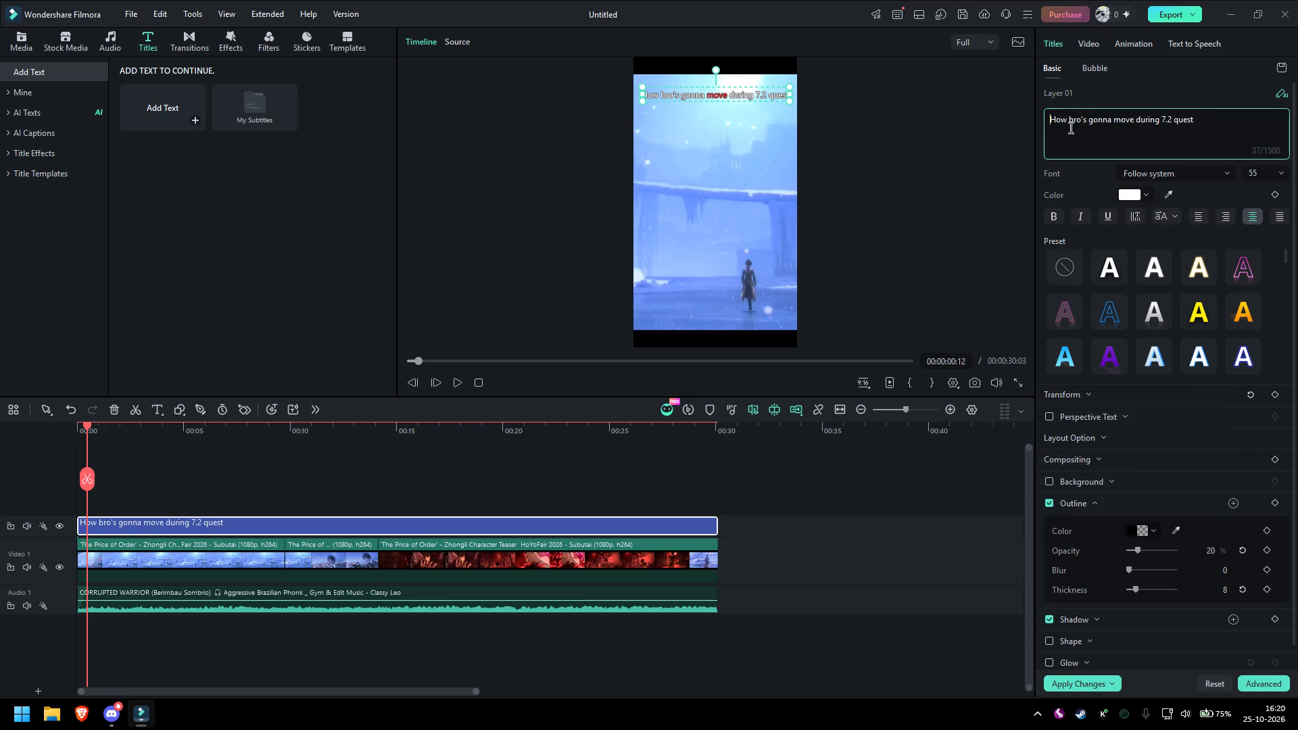
left_click_drag(1227, 124, 1029, 135)
left_click_drag(1222, 114, 1153, 114)
left_click_drag(1153, 114, 1041, 119)
left_click(1057, 219)
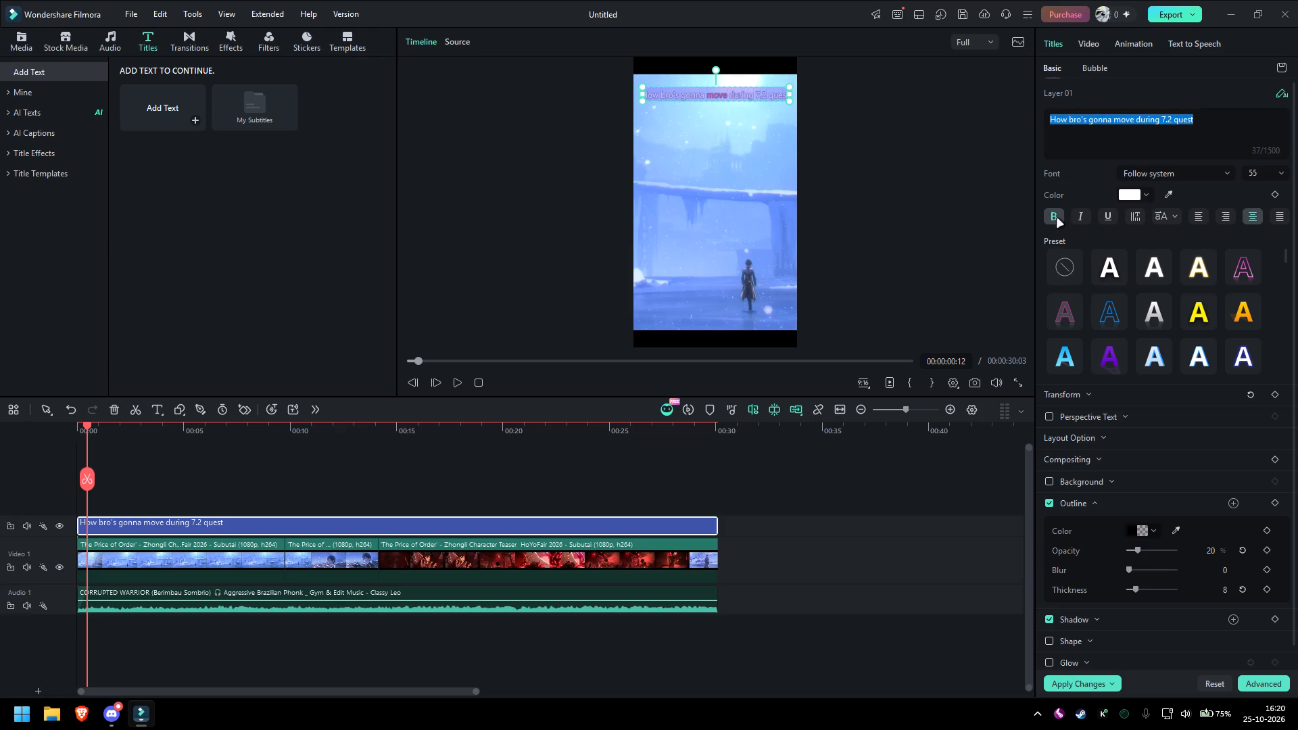
Change the whole title's font to the local font Baloo.
left_click(1226, 174)
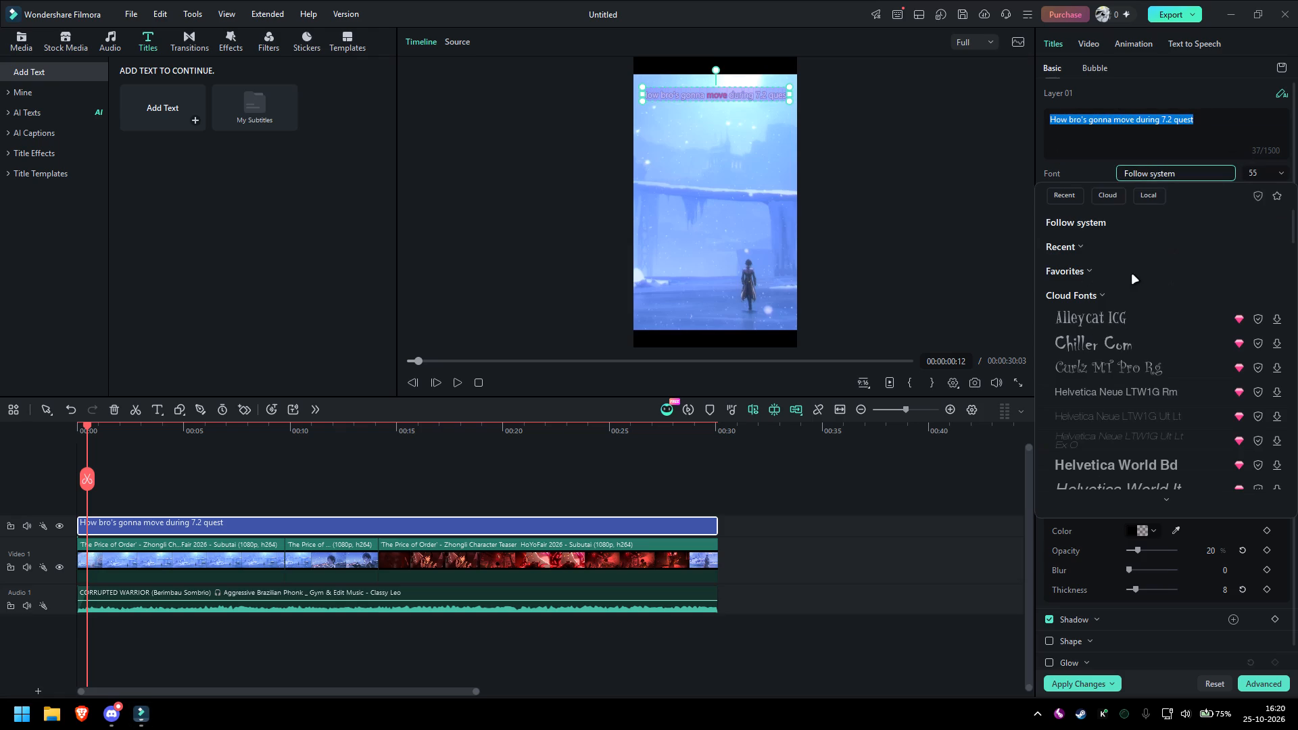
scroll(1124, 297, "down", 2)
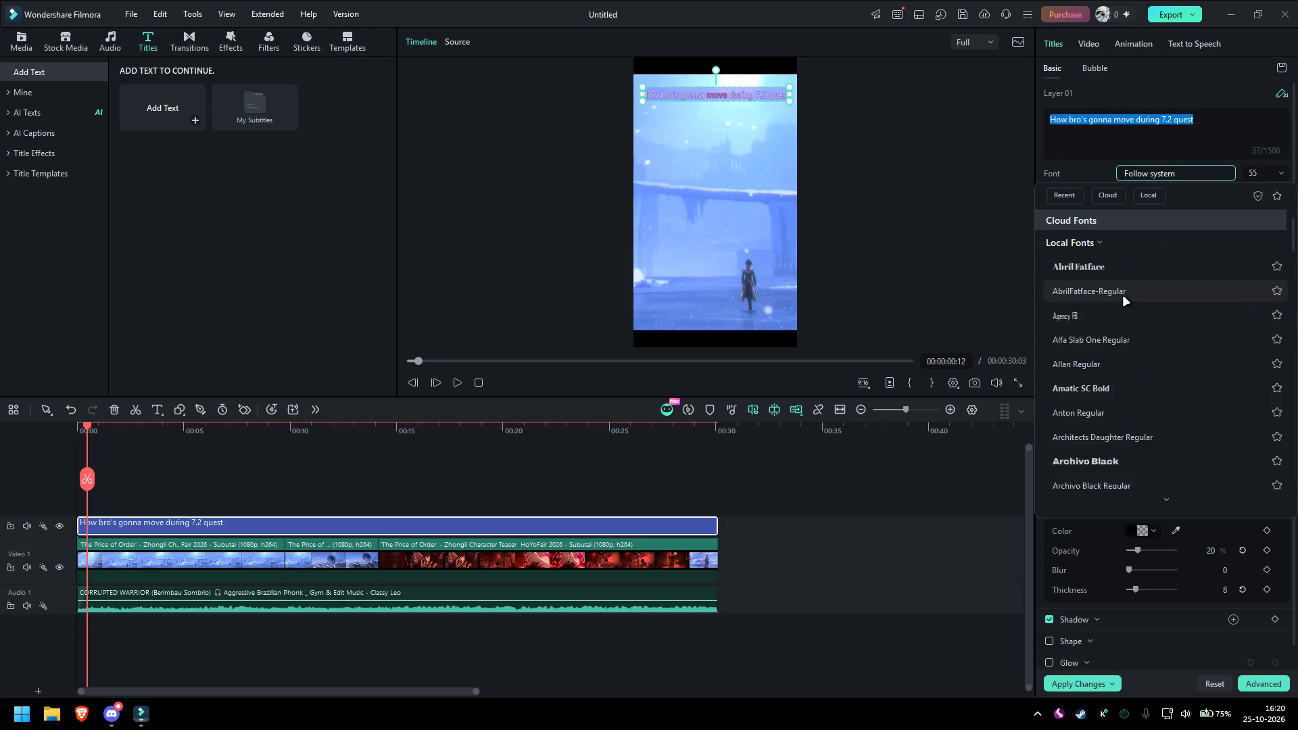
scroll(1124, 297, "down", 2)
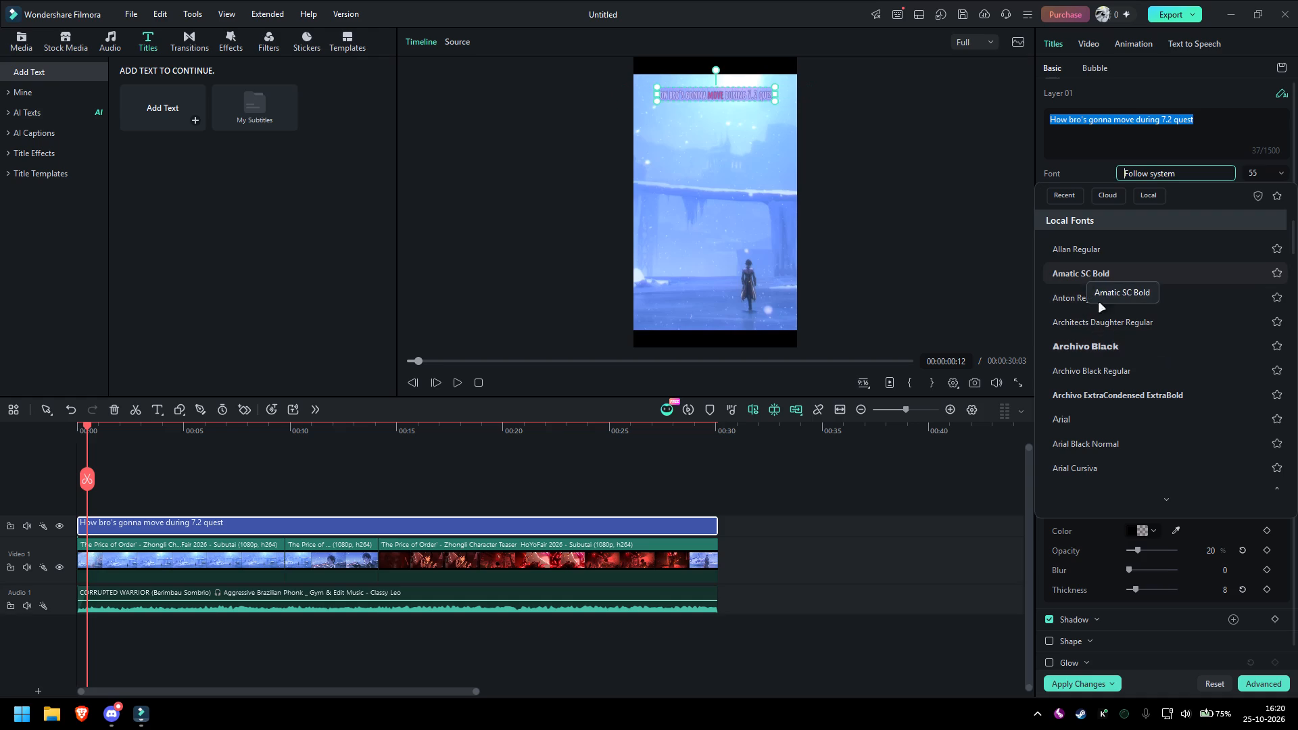
scroll(1106, 345, "down", 1)
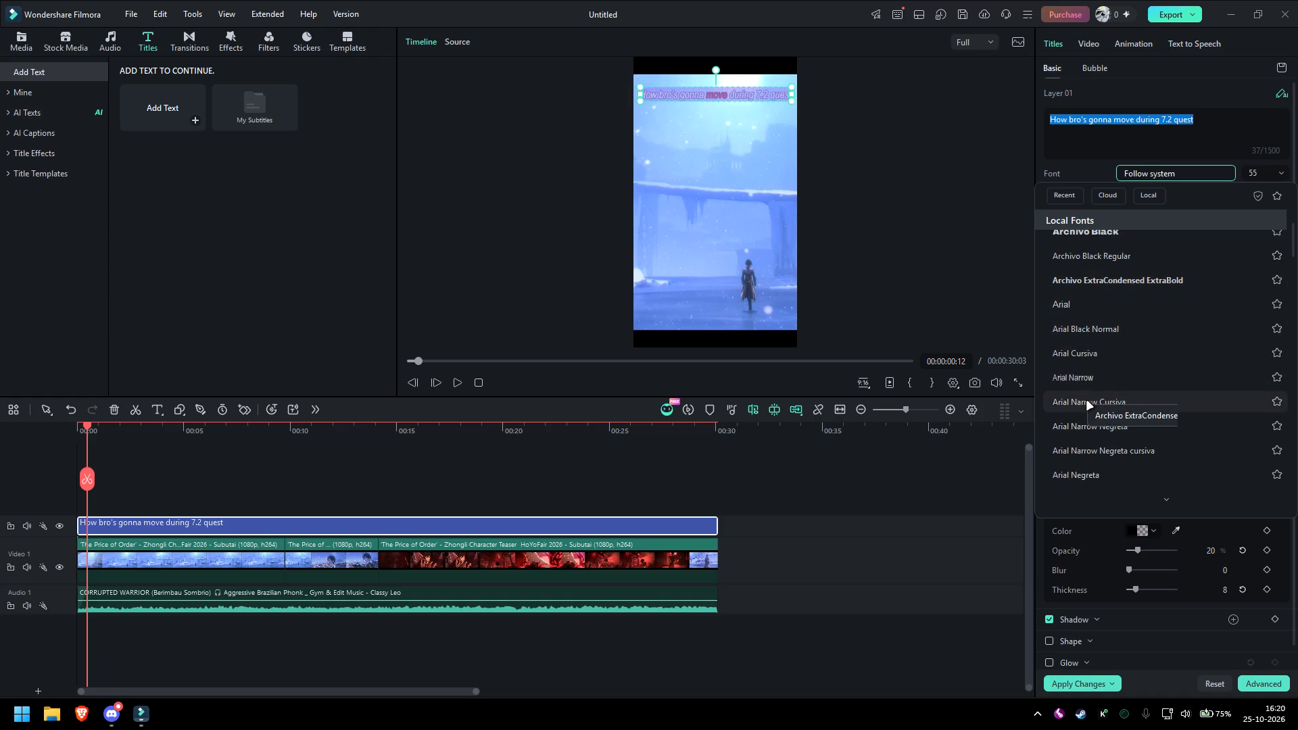
scroll(1091, 420, "down", 3)
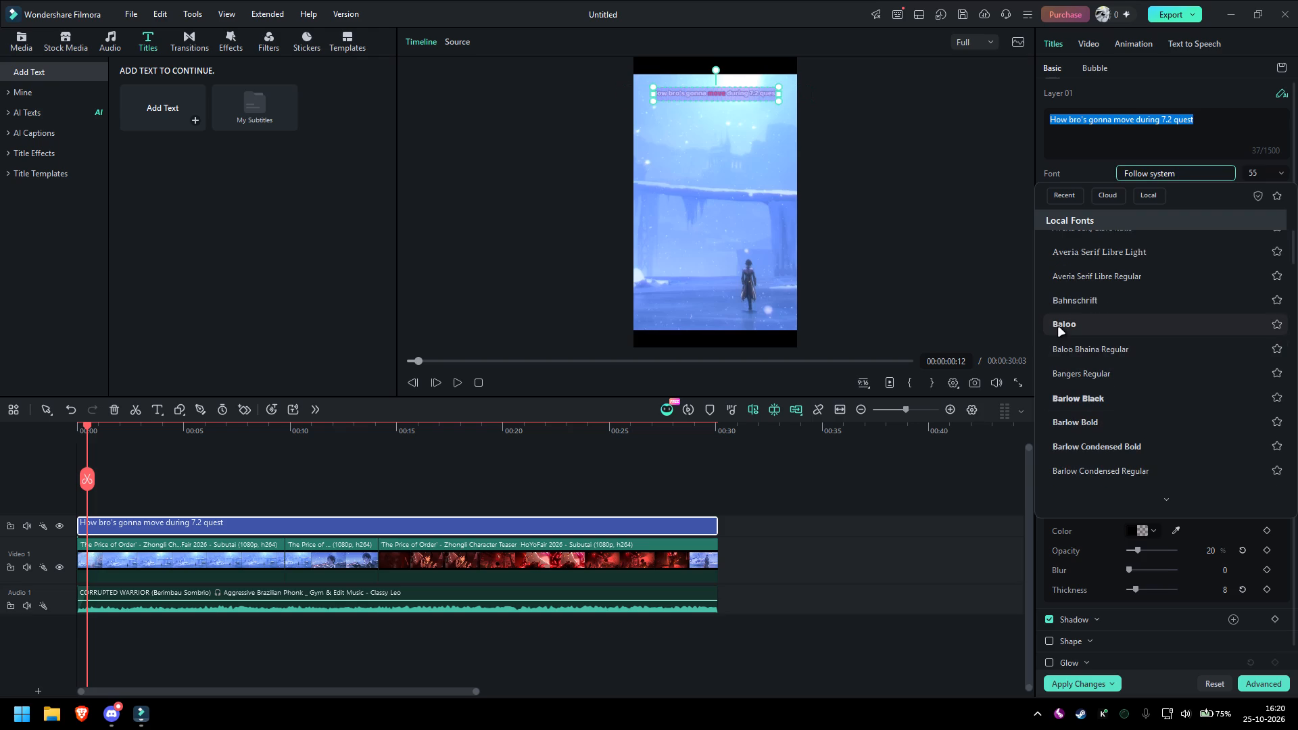
left_click(1065, 328)
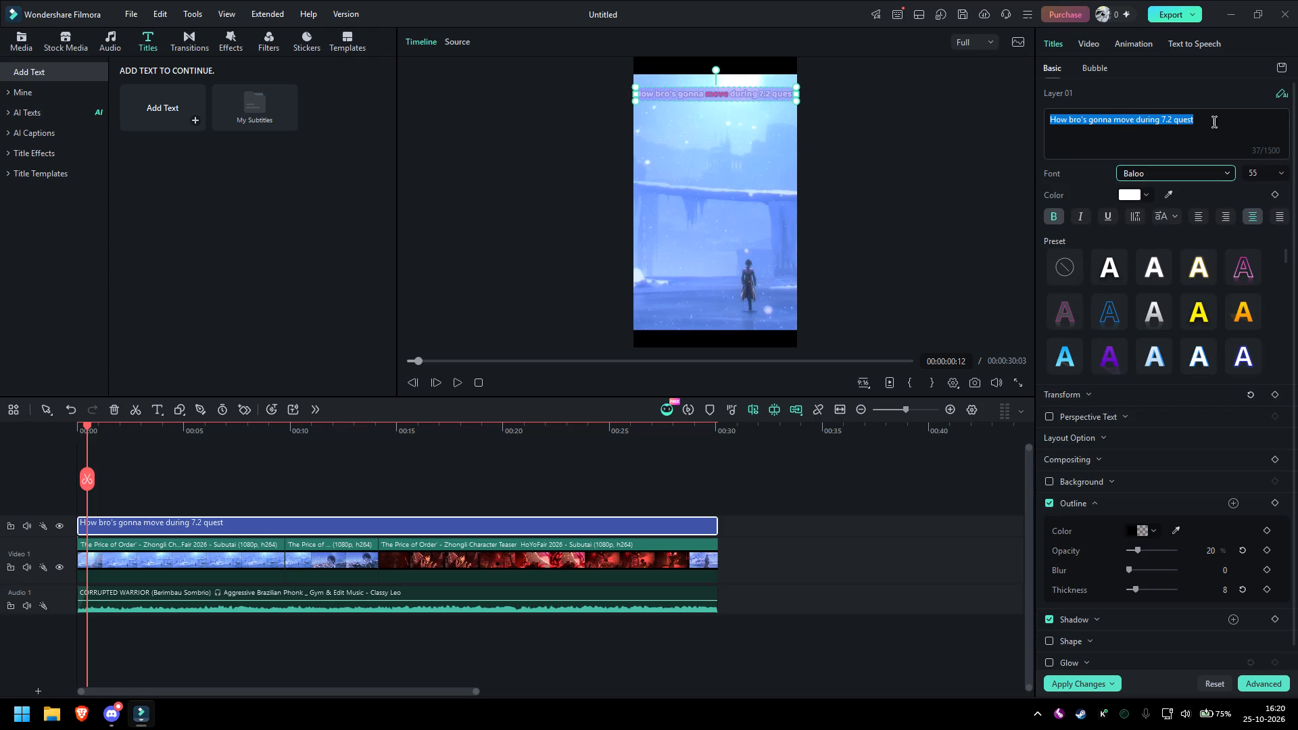
Shrink the title to font size 45 so it fits within the frame, and preview it in full screen.
left_click(1283, 170)
scroll(1249, 250, "down", 2)
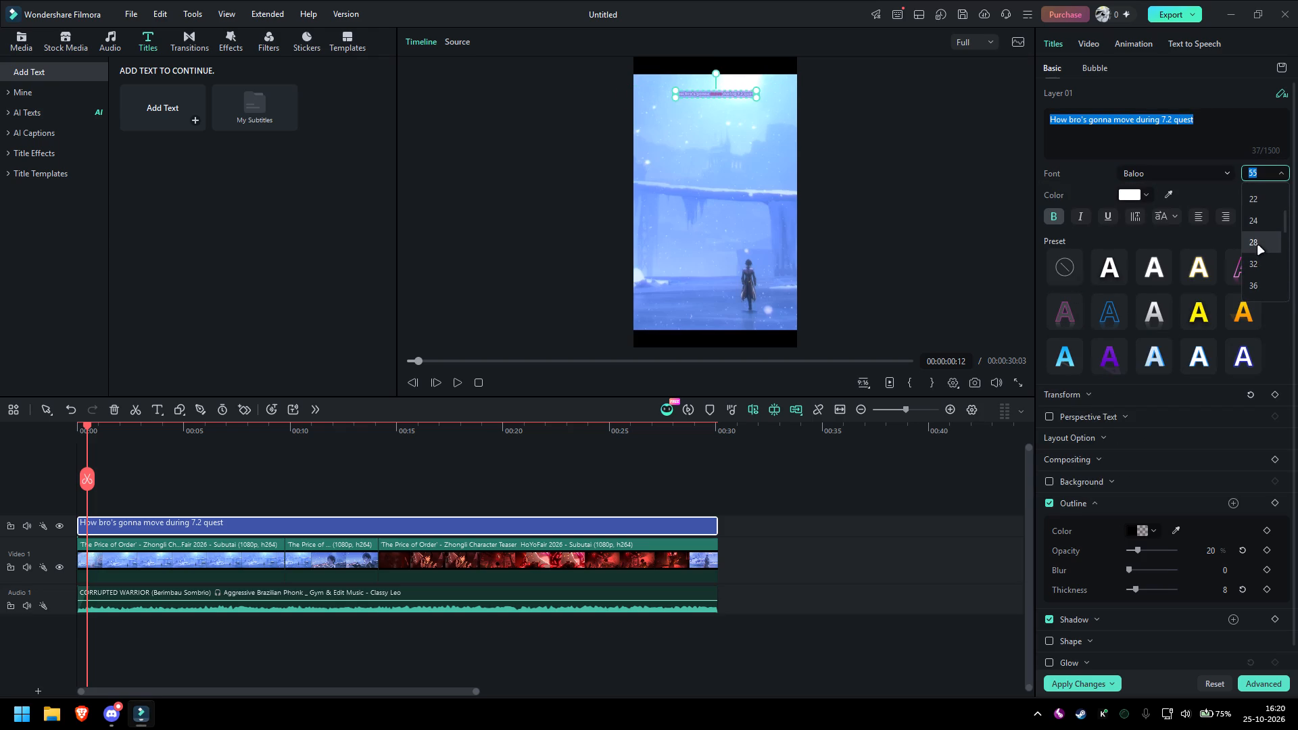
left_click(1266, 245)
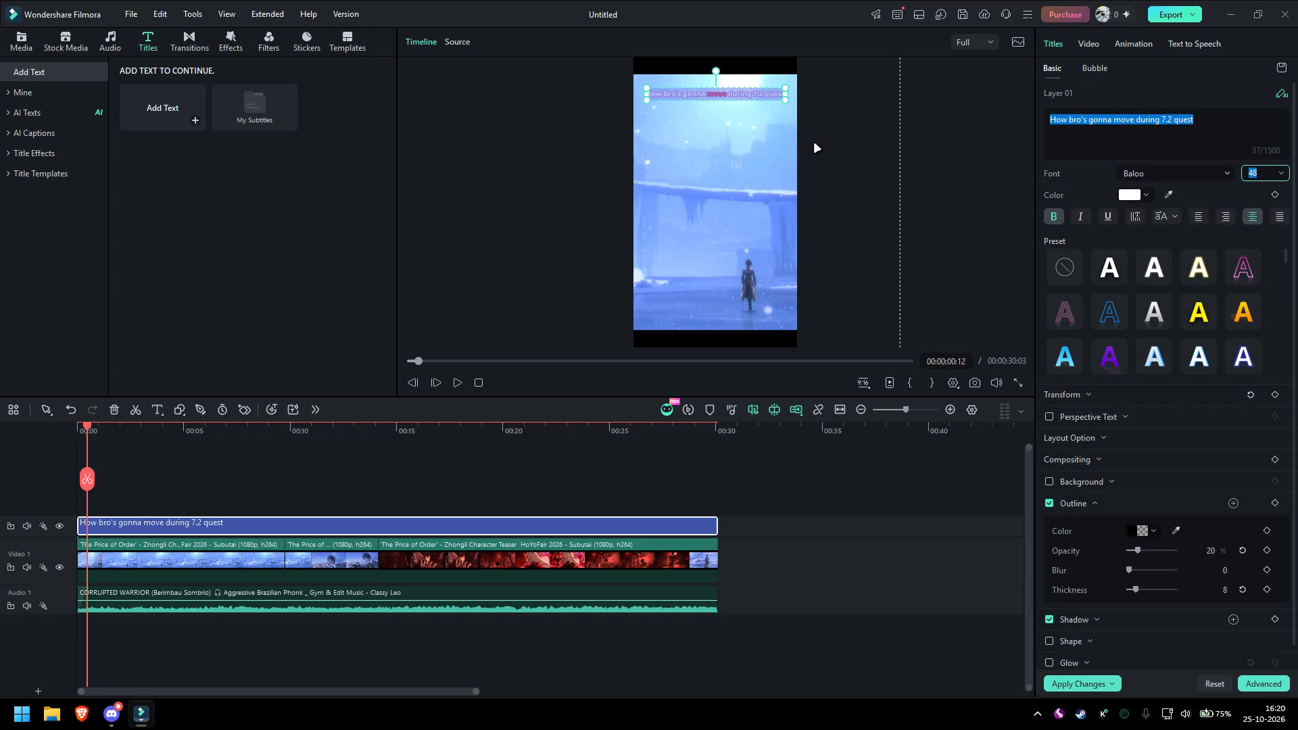
left_click_drag(786, 102, 783, 102)
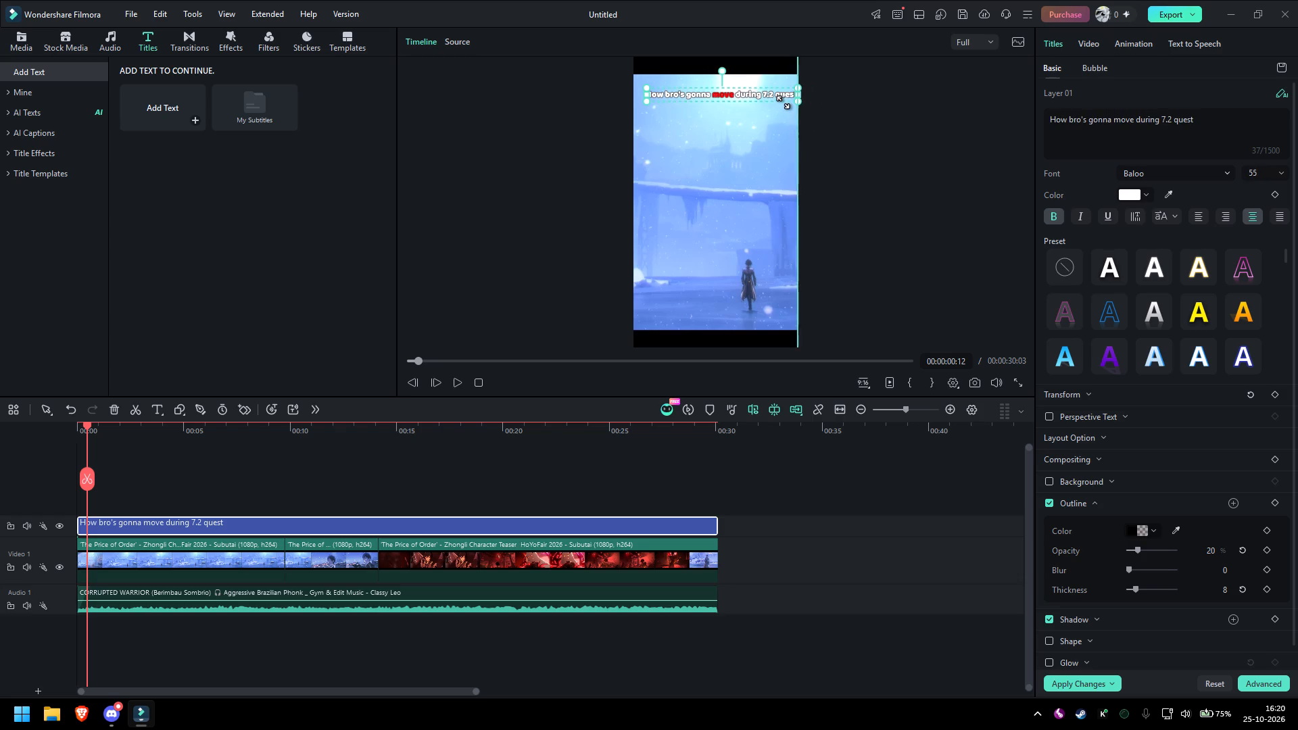
left_click_drag(783, 102, 775, 101)
left_click(737, 90)
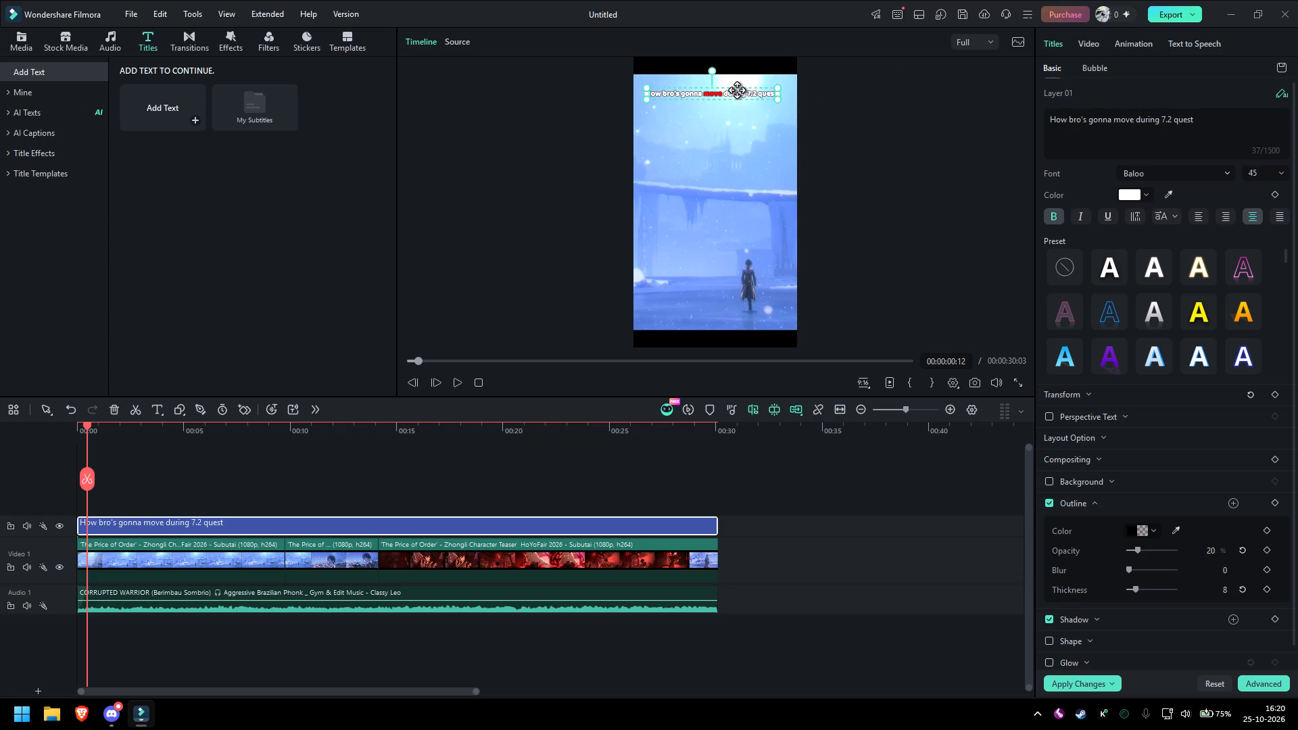
left_click(1017, 381)
key("space")
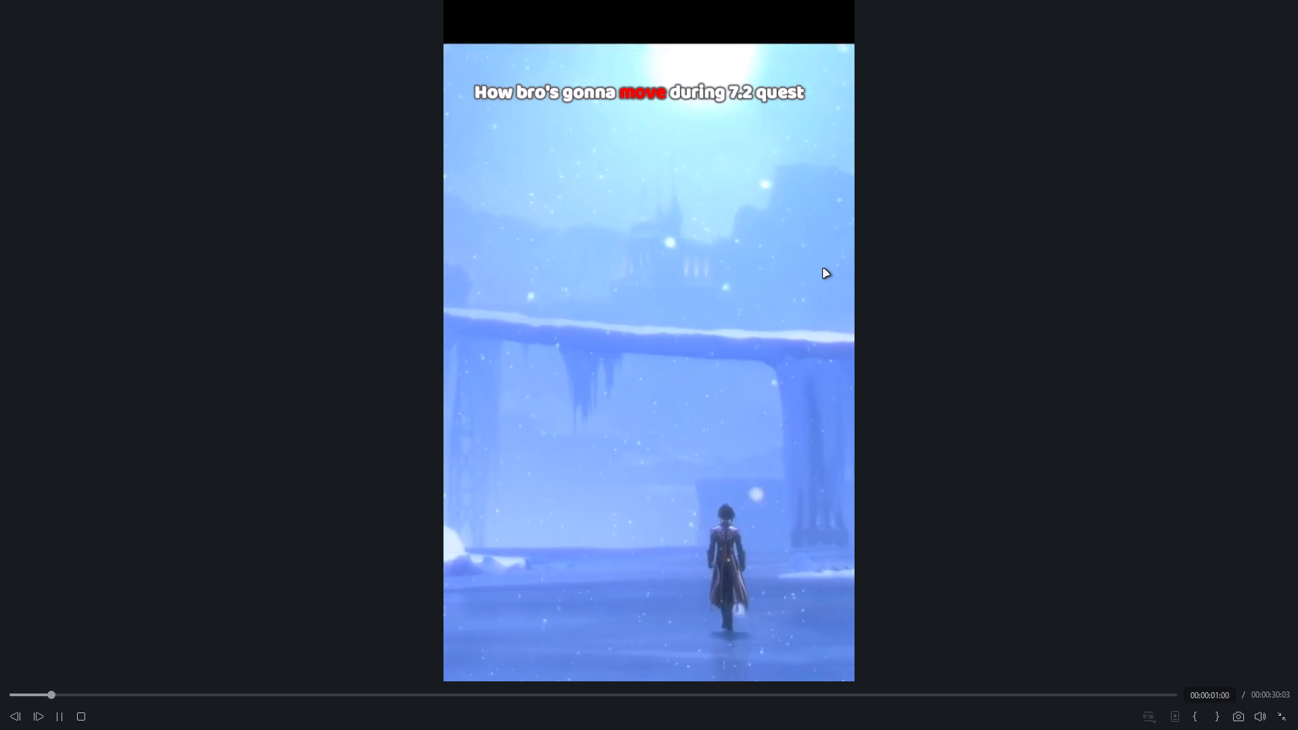
key("space")
key("Escape")
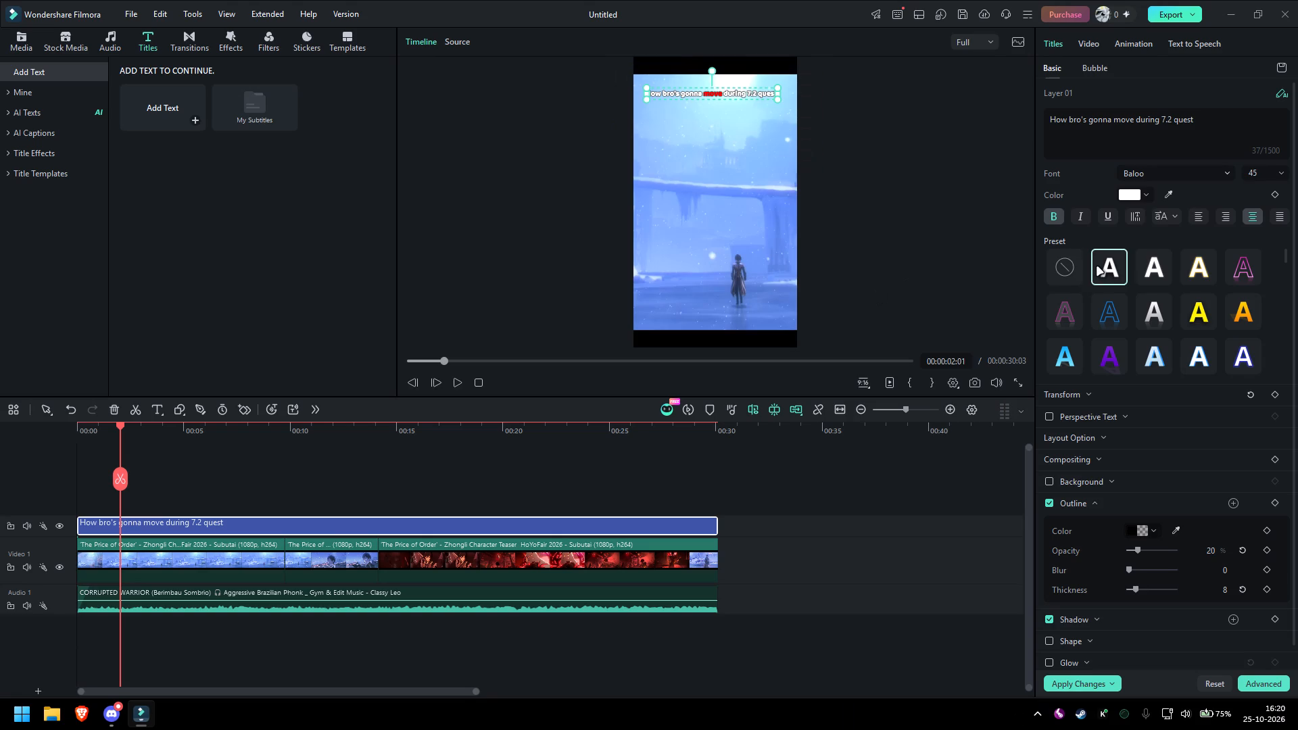
Apply the first white-letter style preset to the title.
left_click(1097, 267)
Colour only the word "move" in the title red again and play the title in full screen.
double_click(1124, 119)
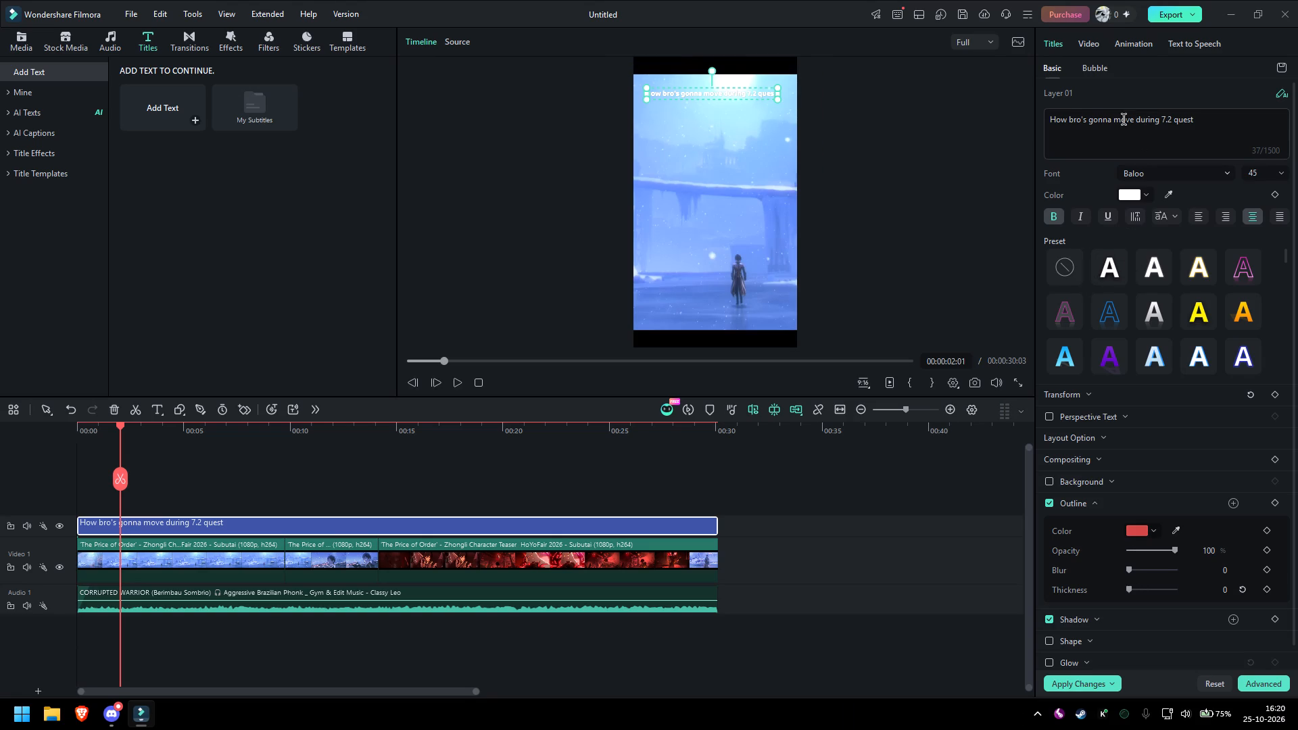
left_click(1150, 192)
left_click_drag(1115, 272, 1235, 233)
left_click(1204, 196)
left_click(1023, 382)
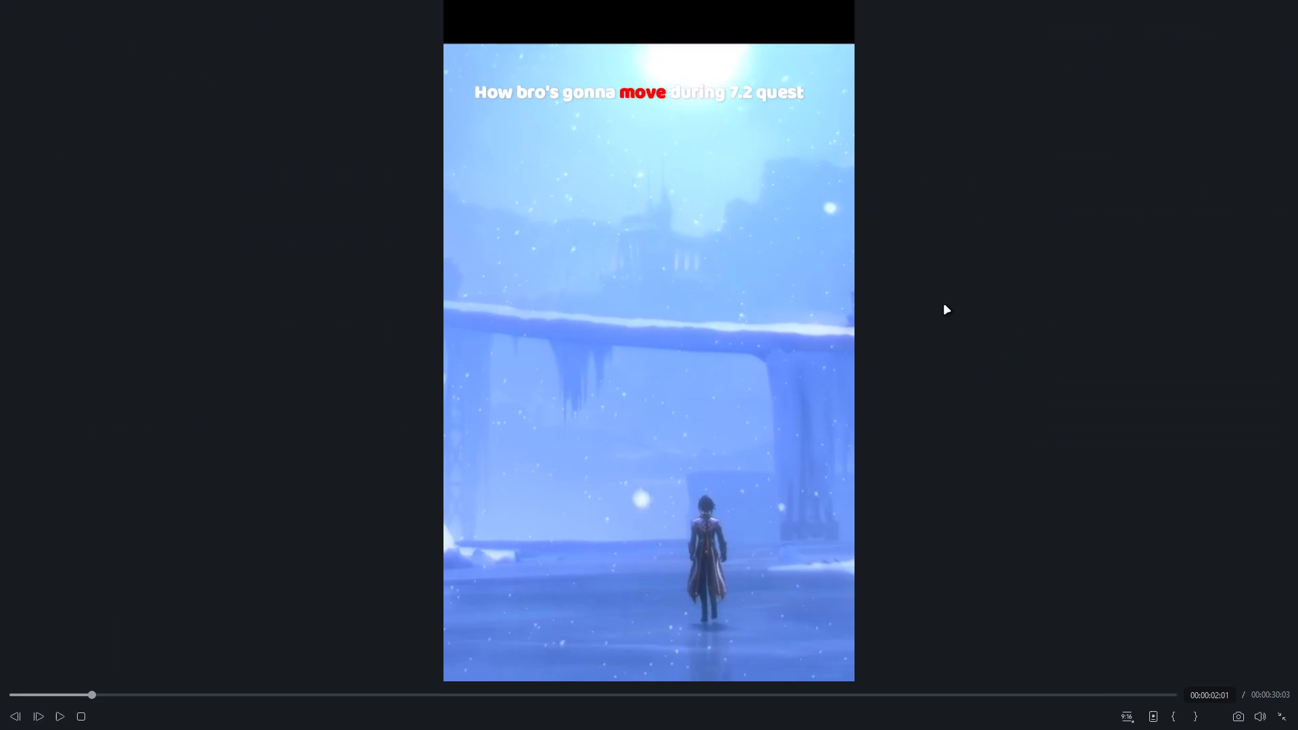
key("space")
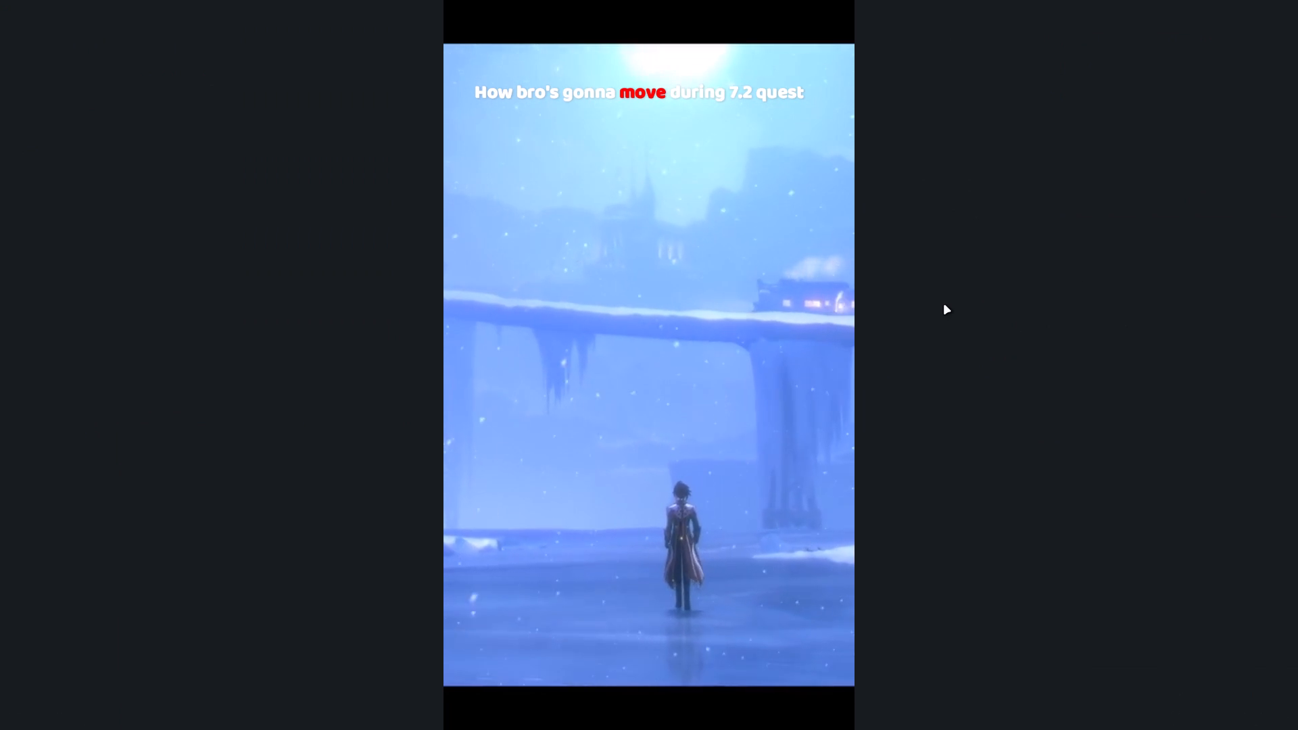
key("Escape")
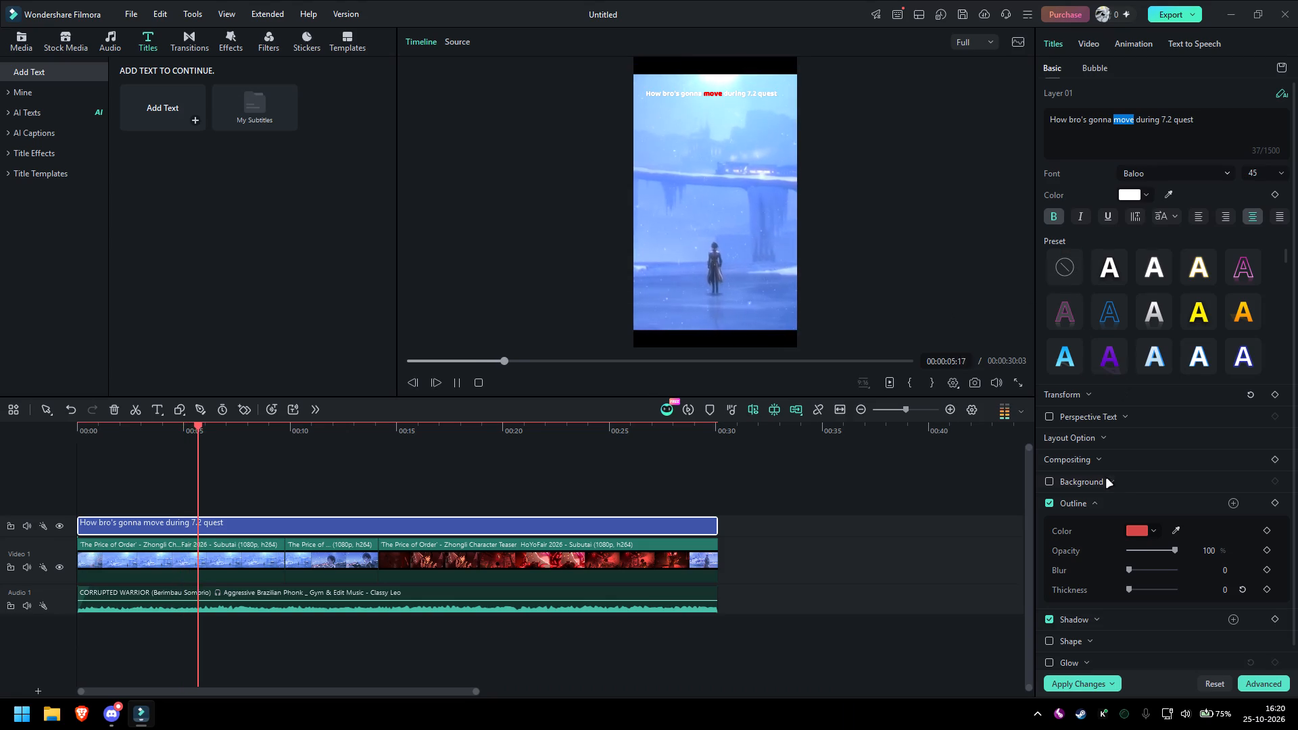
Change the outline colour of the whole title text to black (#000000).
scroll(1125, 489, "down", 1)
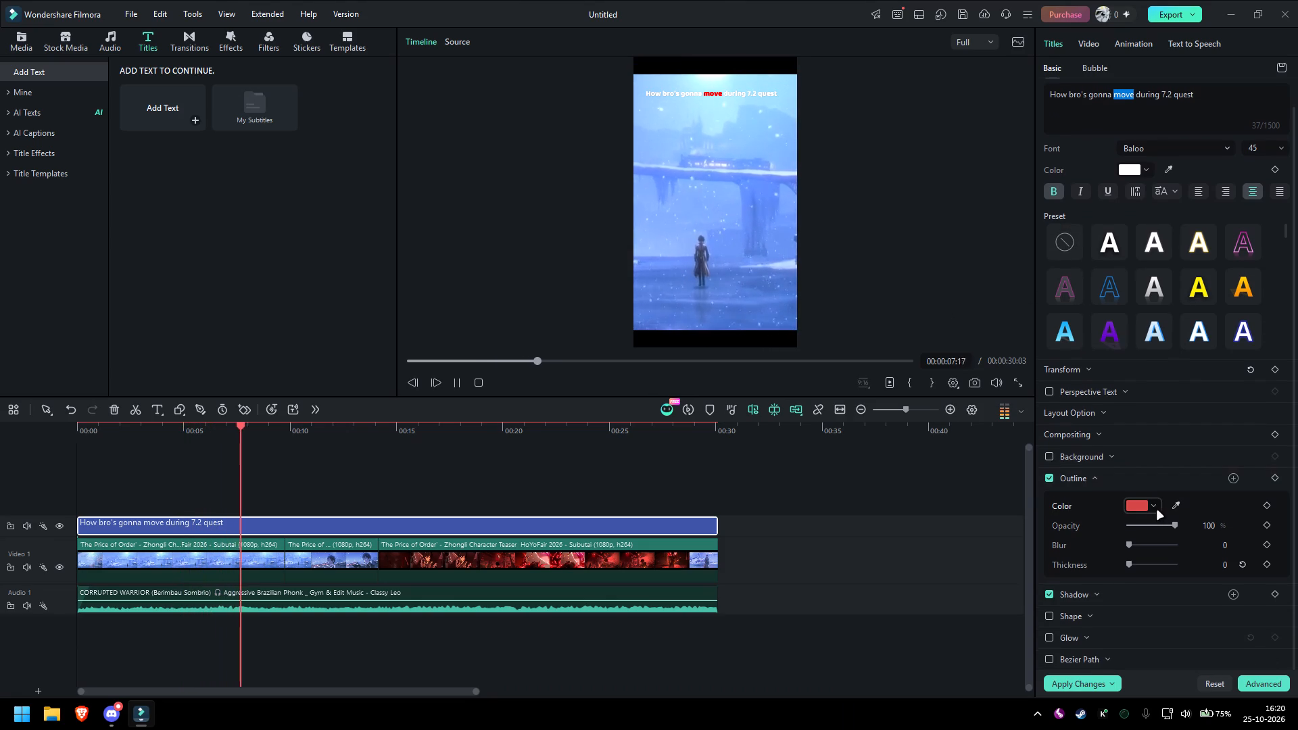
left_click(1196, 102)
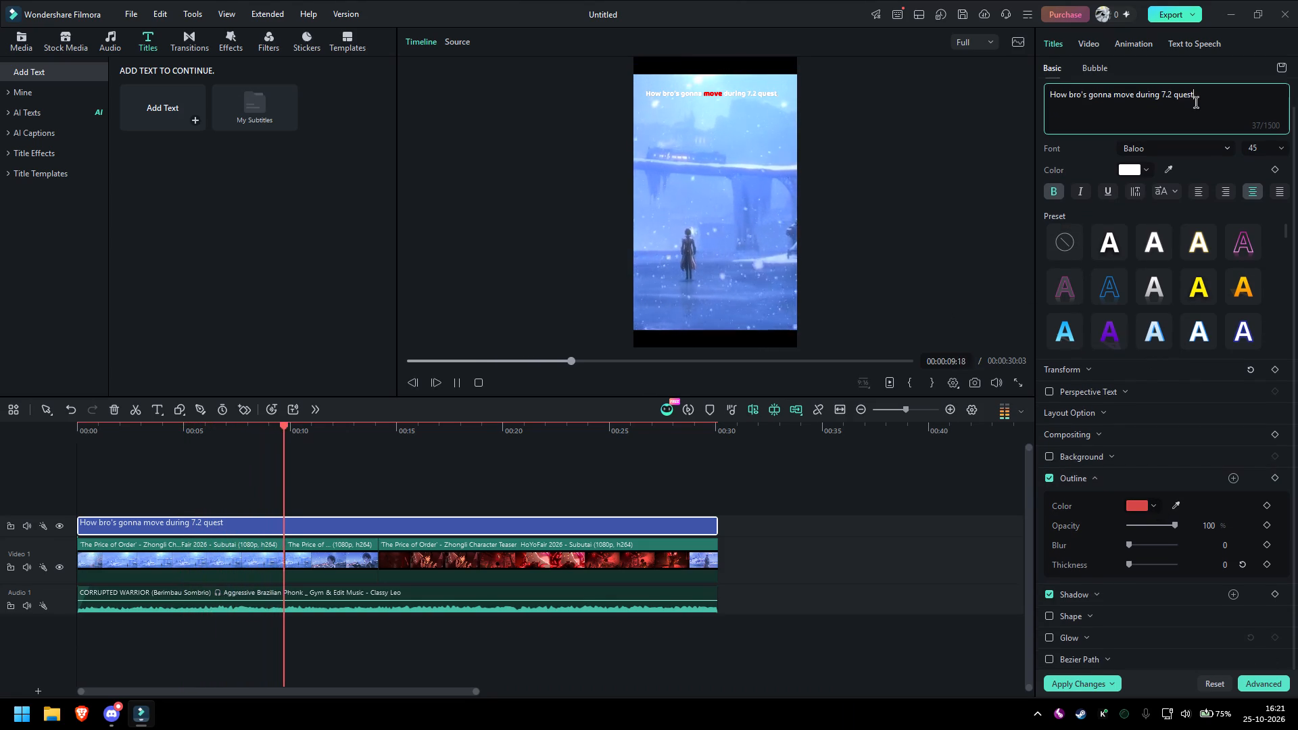
left_click_drag(1209, 101, 1070, 114)
left_click_drag(1241, 94, 1201, 95)
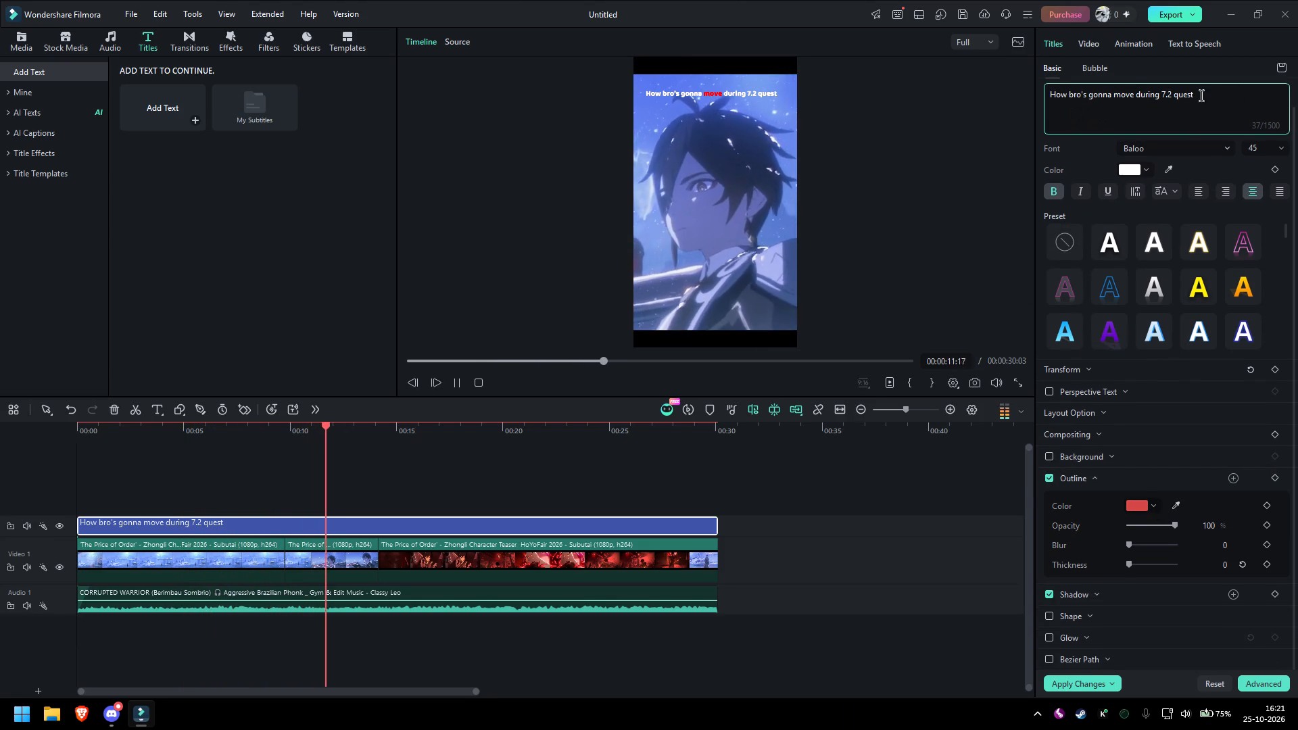
left_click_drag(1201, 95, 1048, 89)
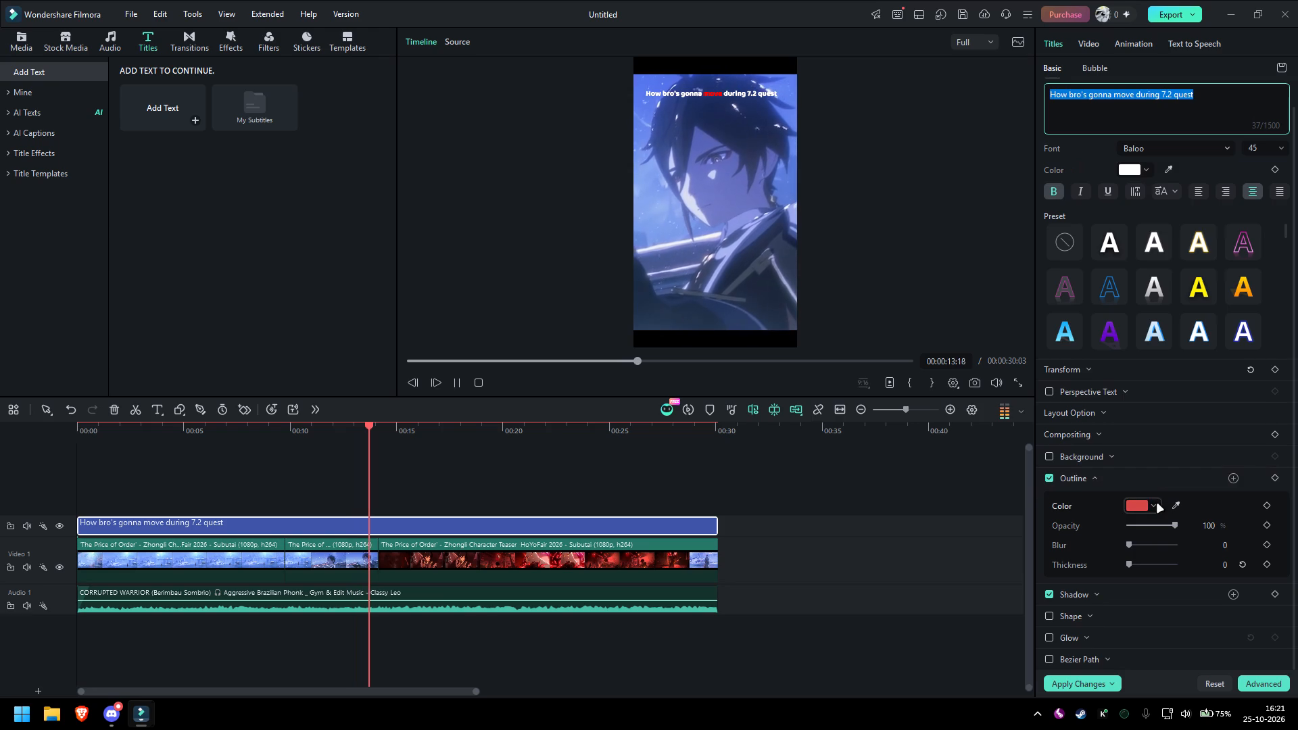
left_click(1157, 504)
left_click_drag(1099, 266, 1021, 372)
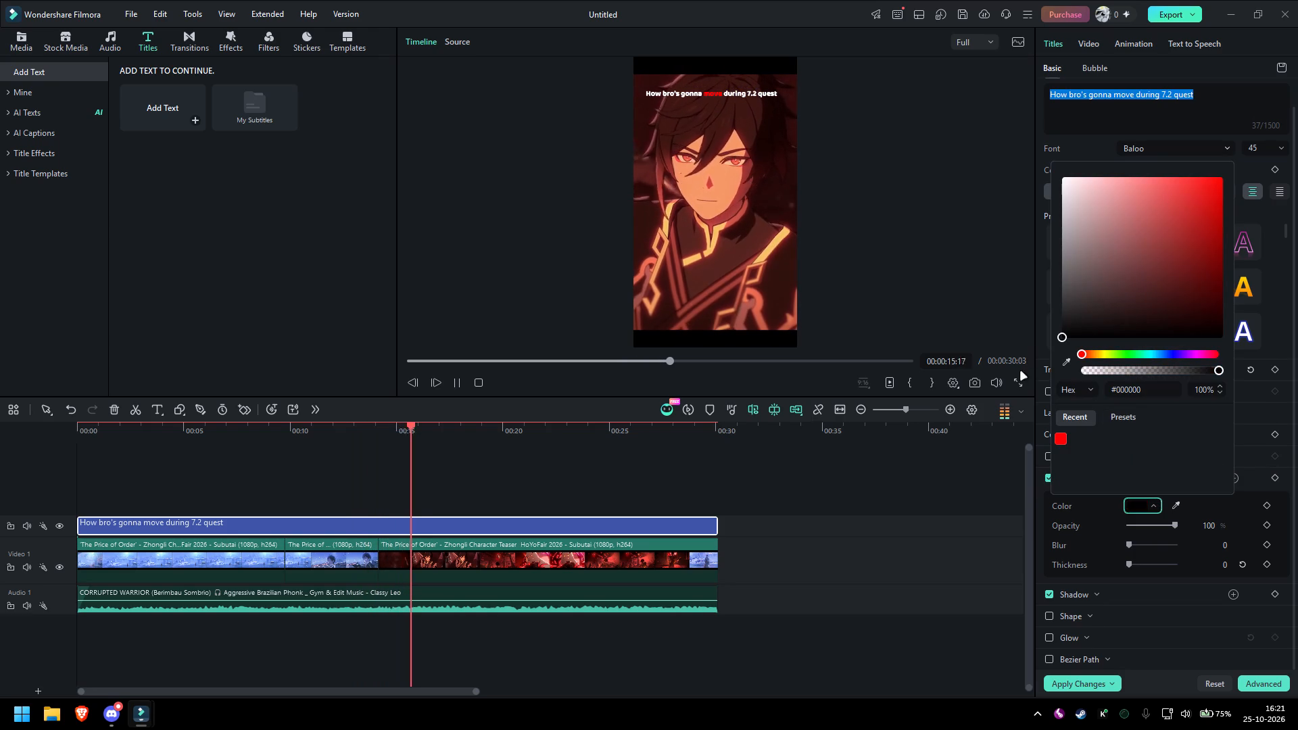
left_click_drag(1021, 372, 1015, 385)
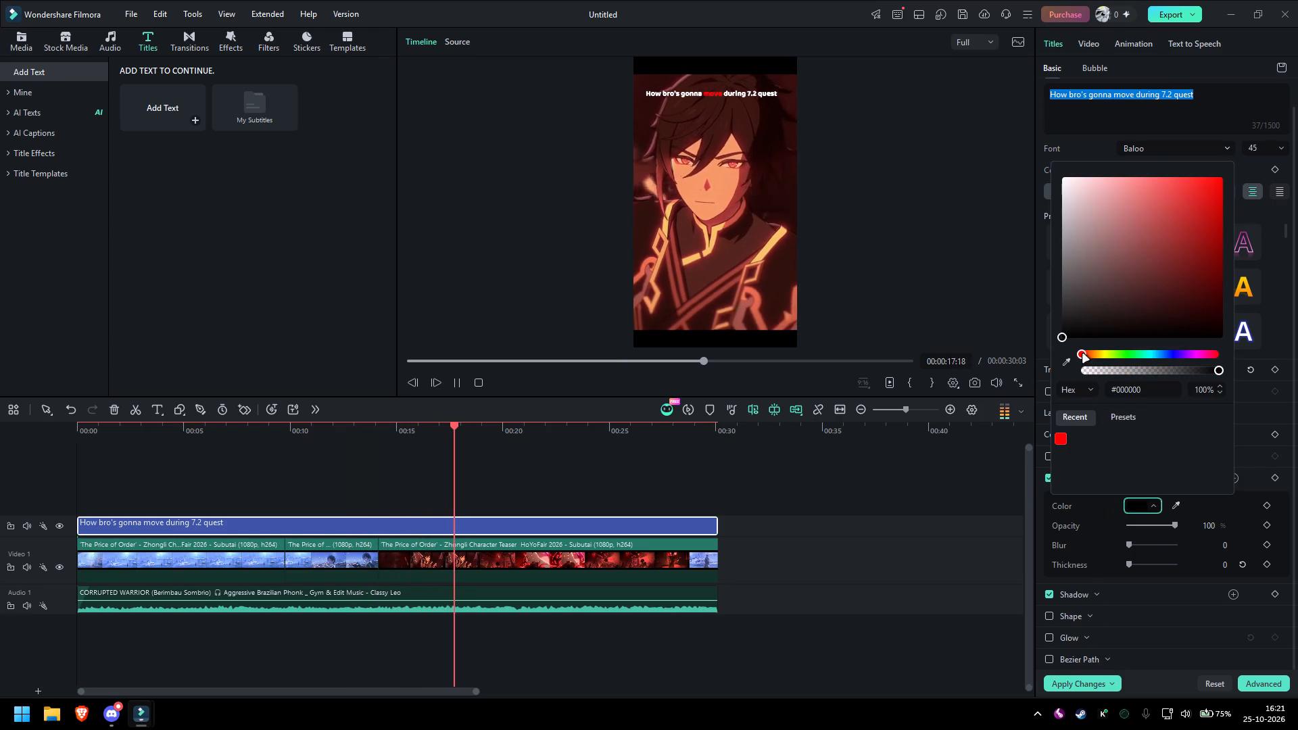
key("Escape")
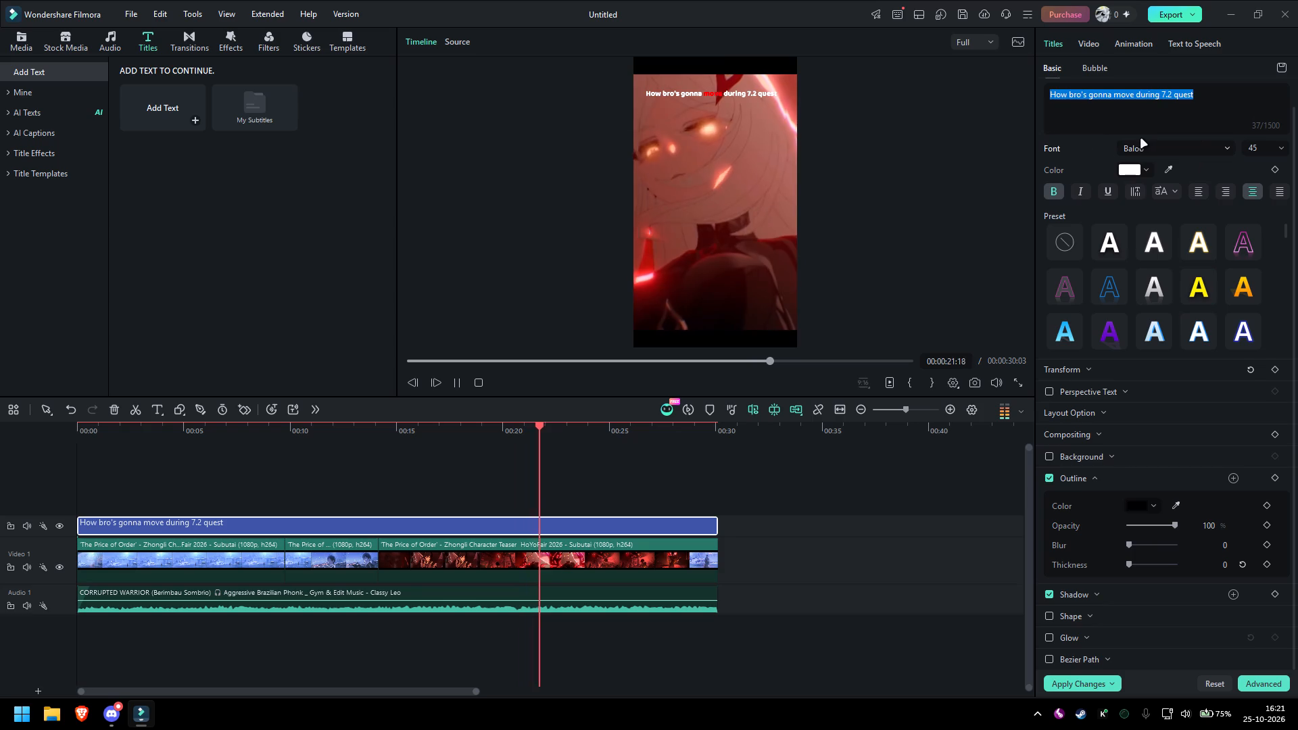
left_click(1086, 151)
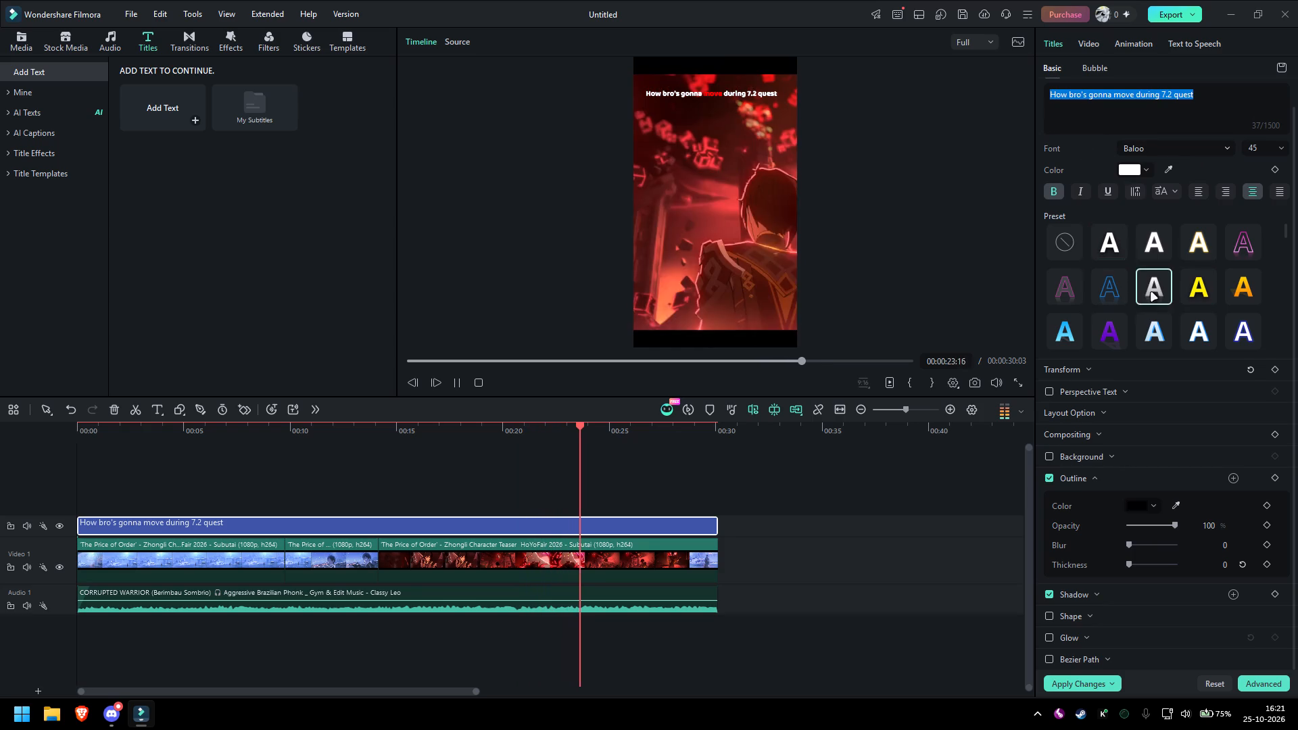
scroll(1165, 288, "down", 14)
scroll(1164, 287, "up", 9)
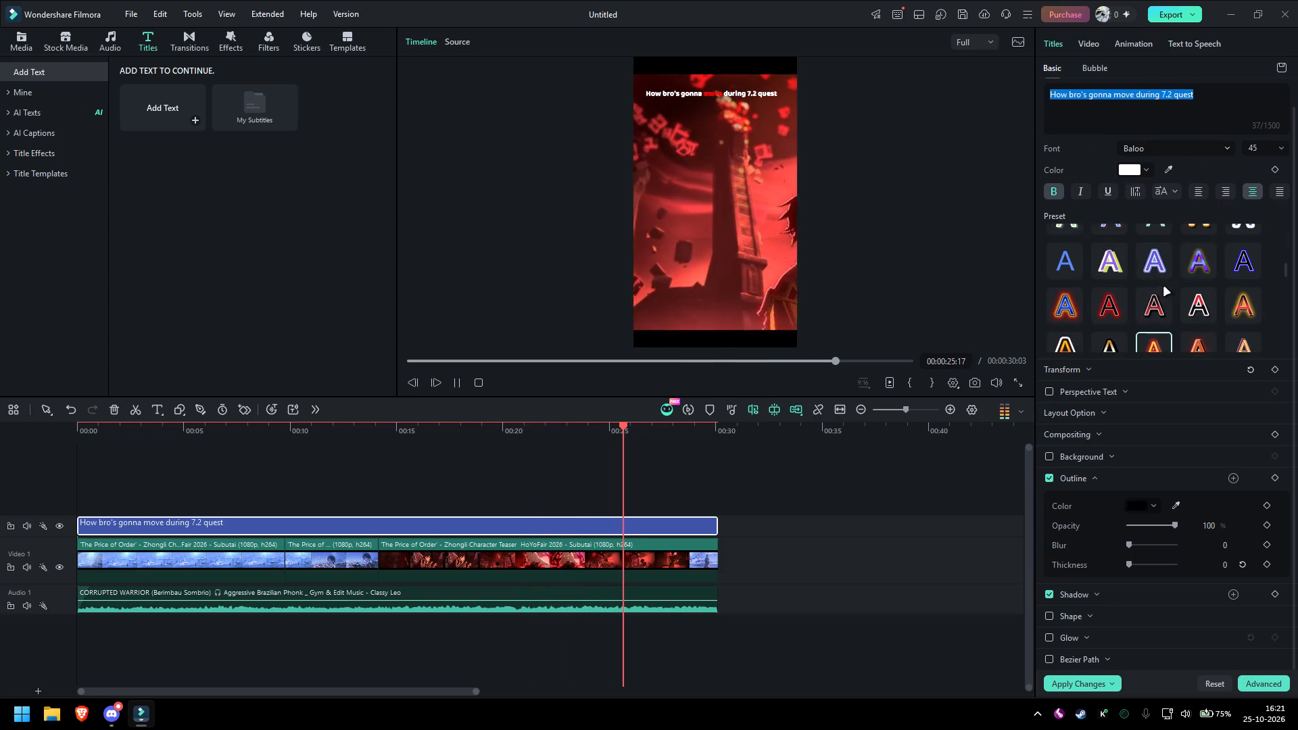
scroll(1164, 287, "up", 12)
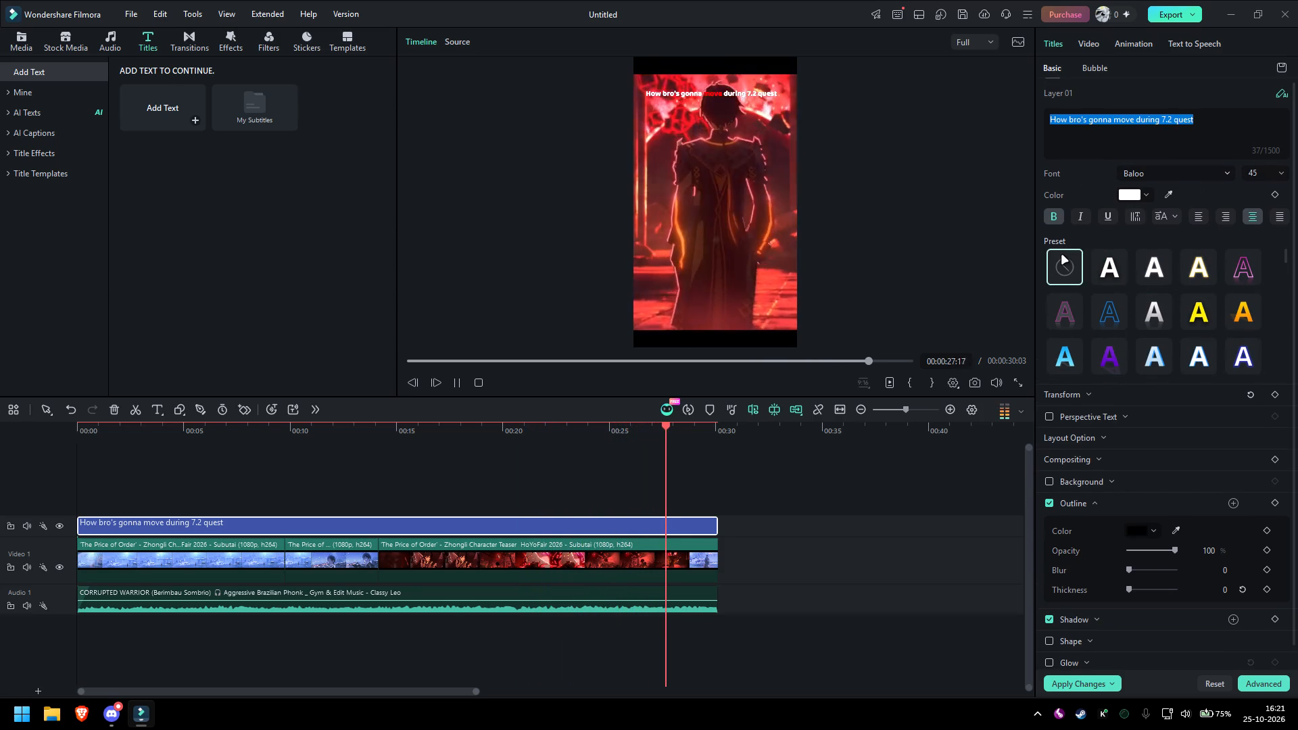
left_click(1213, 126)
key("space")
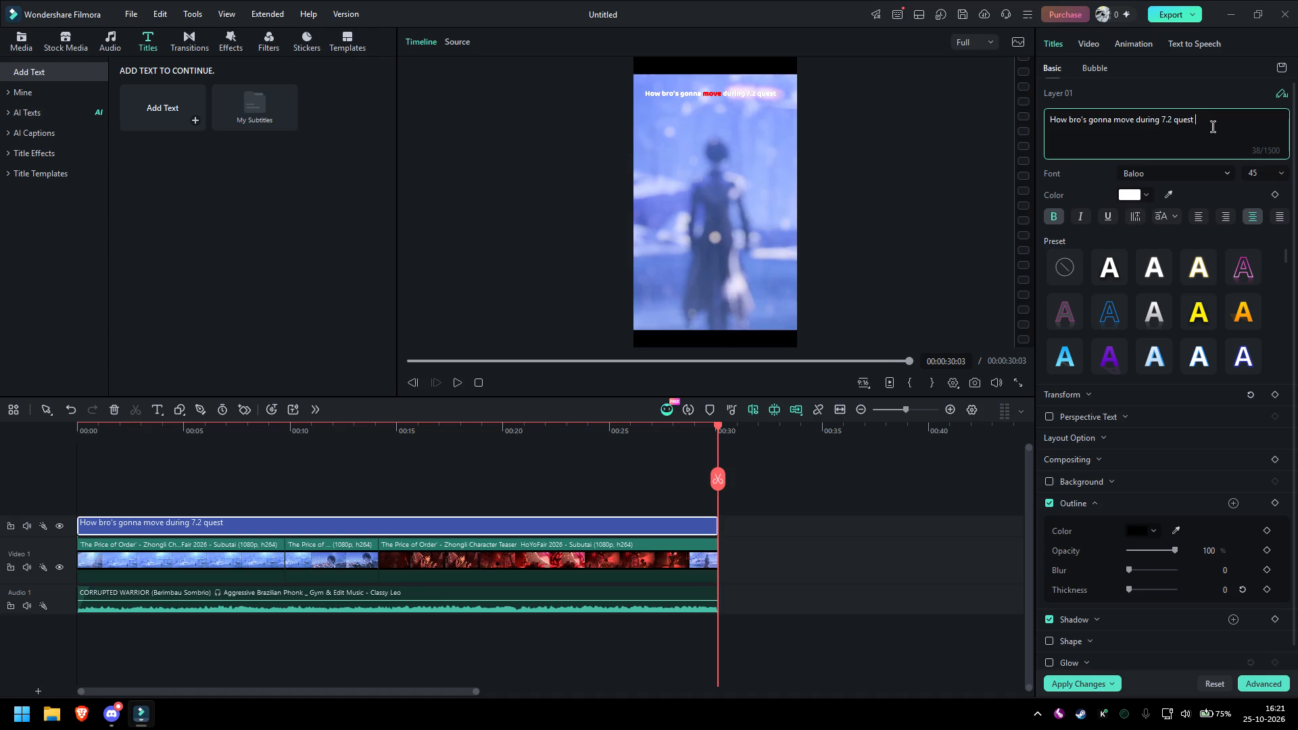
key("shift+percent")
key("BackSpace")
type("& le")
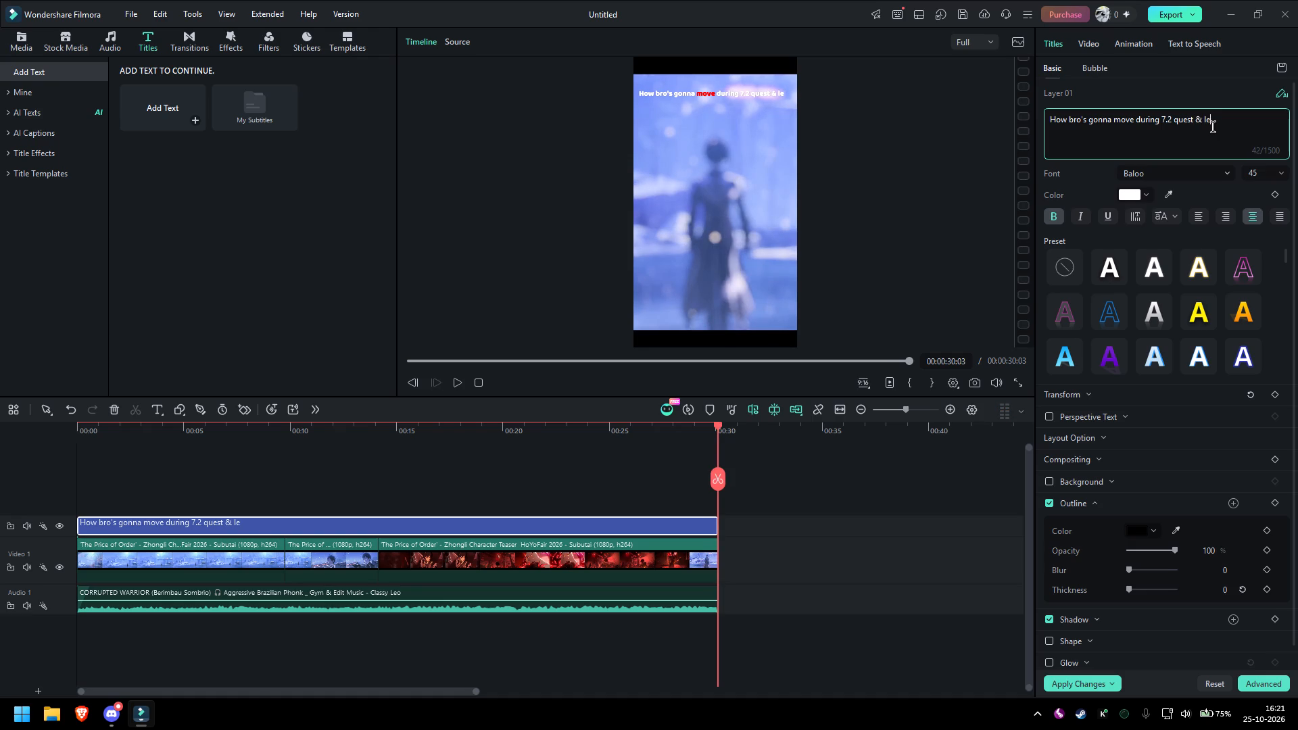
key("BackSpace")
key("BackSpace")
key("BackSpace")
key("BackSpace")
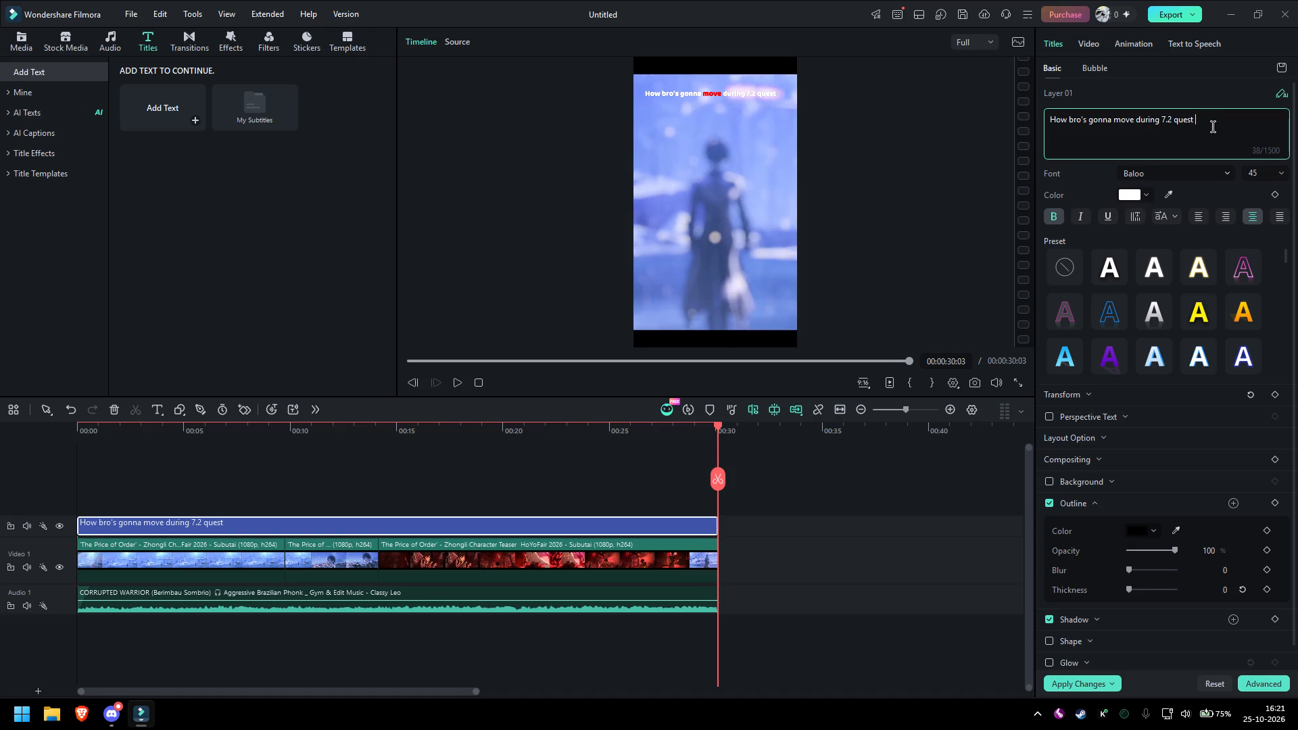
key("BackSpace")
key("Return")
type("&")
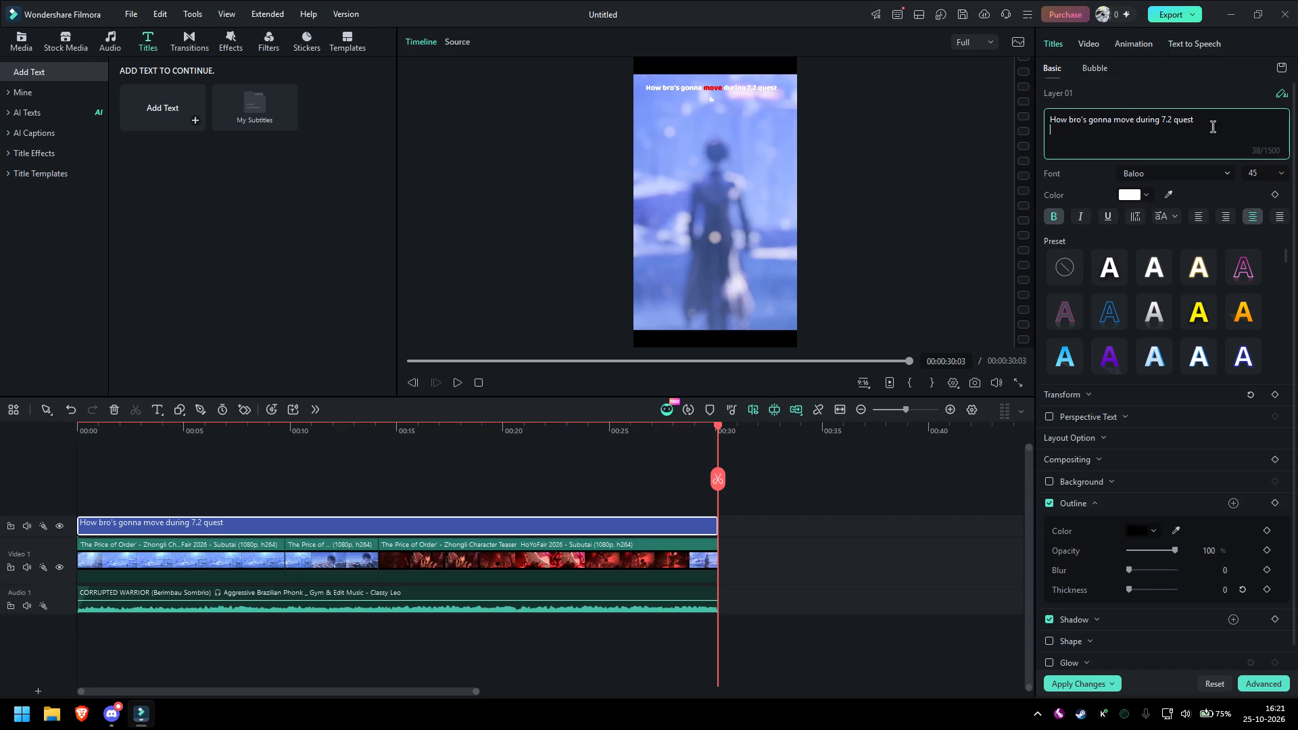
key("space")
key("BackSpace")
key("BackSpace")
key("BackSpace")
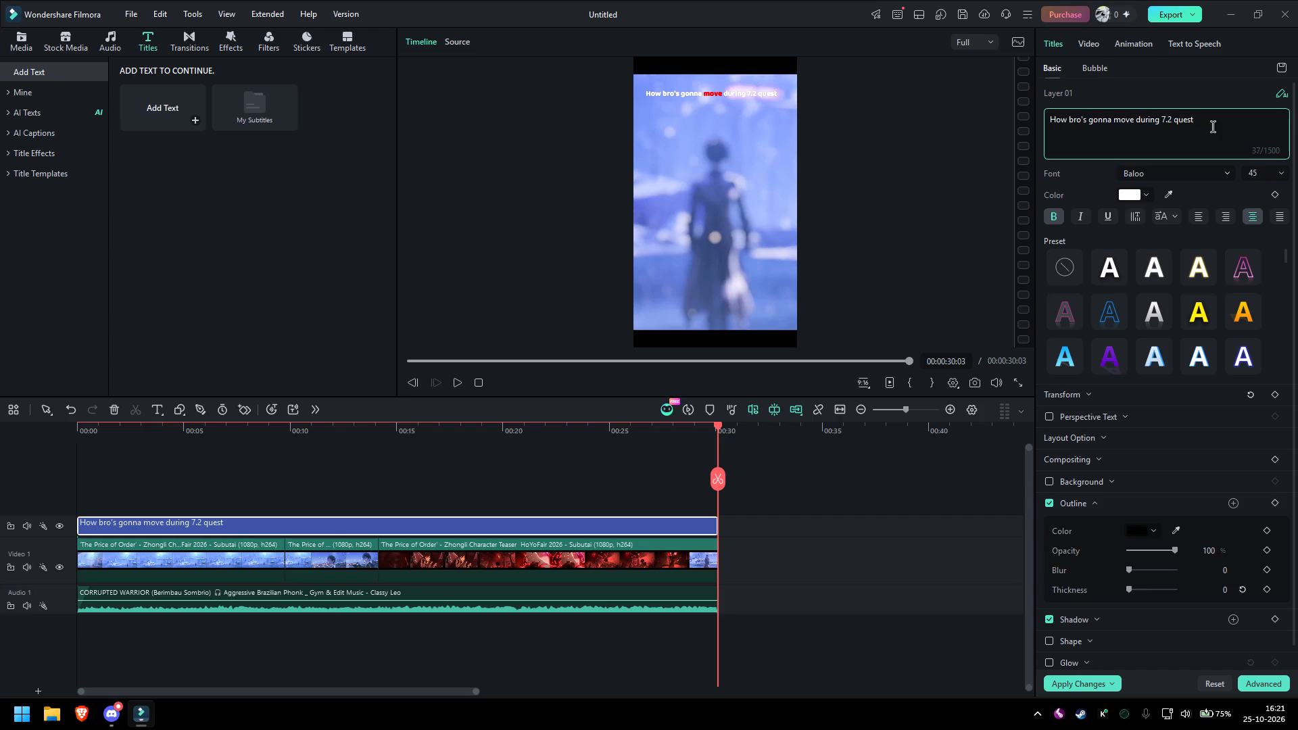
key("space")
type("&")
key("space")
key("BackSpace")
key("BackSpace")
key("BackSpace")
Add a second line reading "& leave" below "How bro's gonna move during 7.2 quest" in the title text.
key("Return")
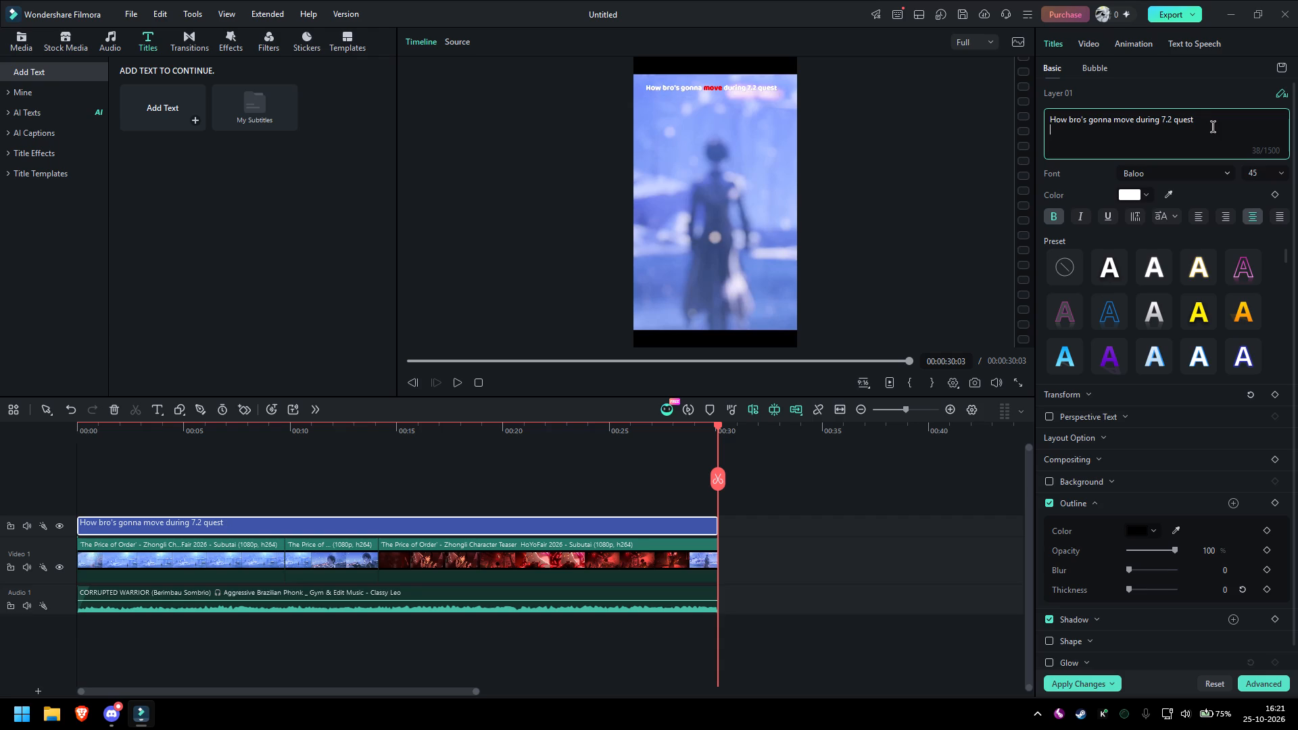
type("&l")
key("BackSpace")
key("space")
type("leave")
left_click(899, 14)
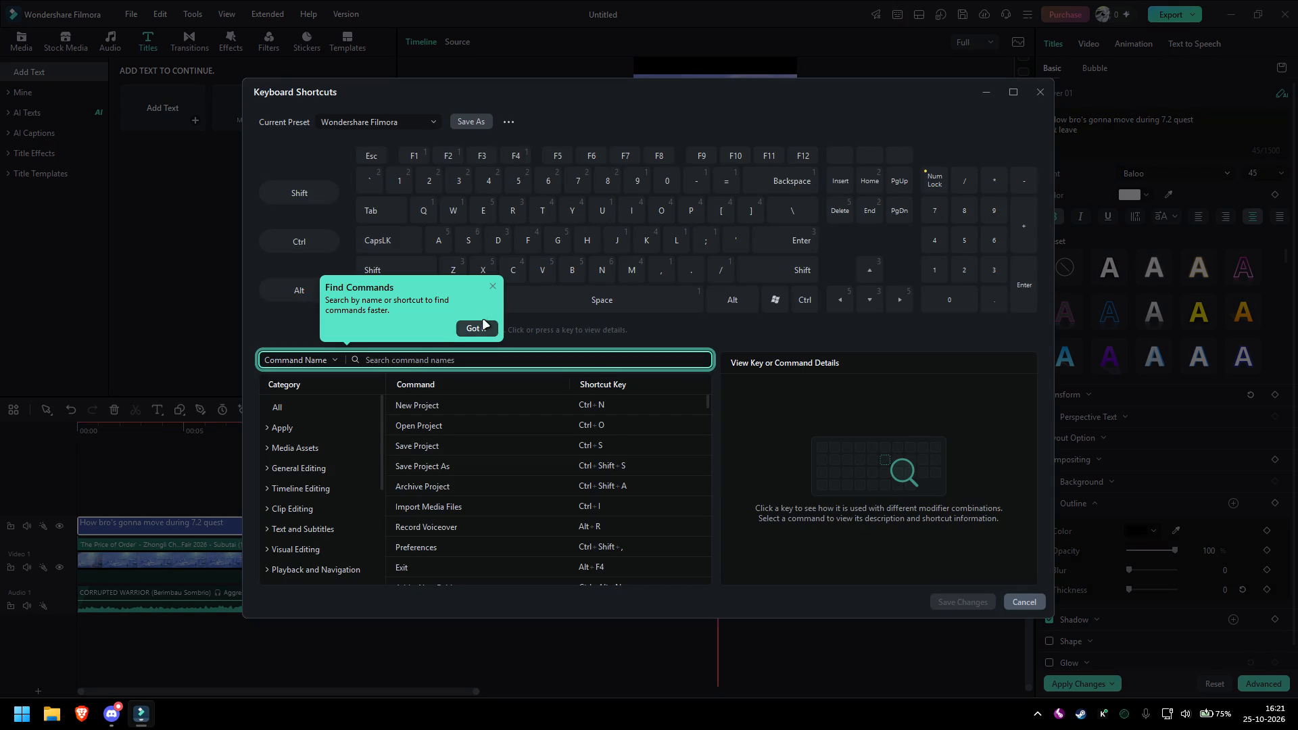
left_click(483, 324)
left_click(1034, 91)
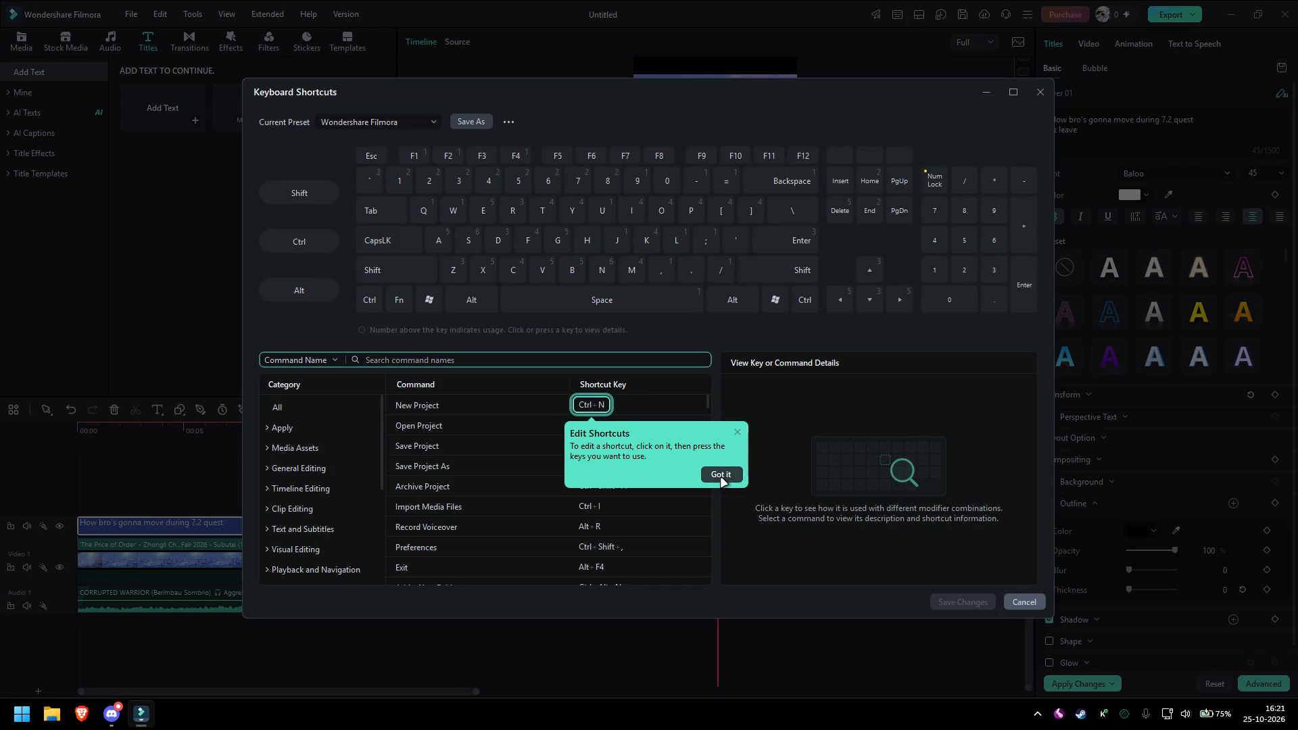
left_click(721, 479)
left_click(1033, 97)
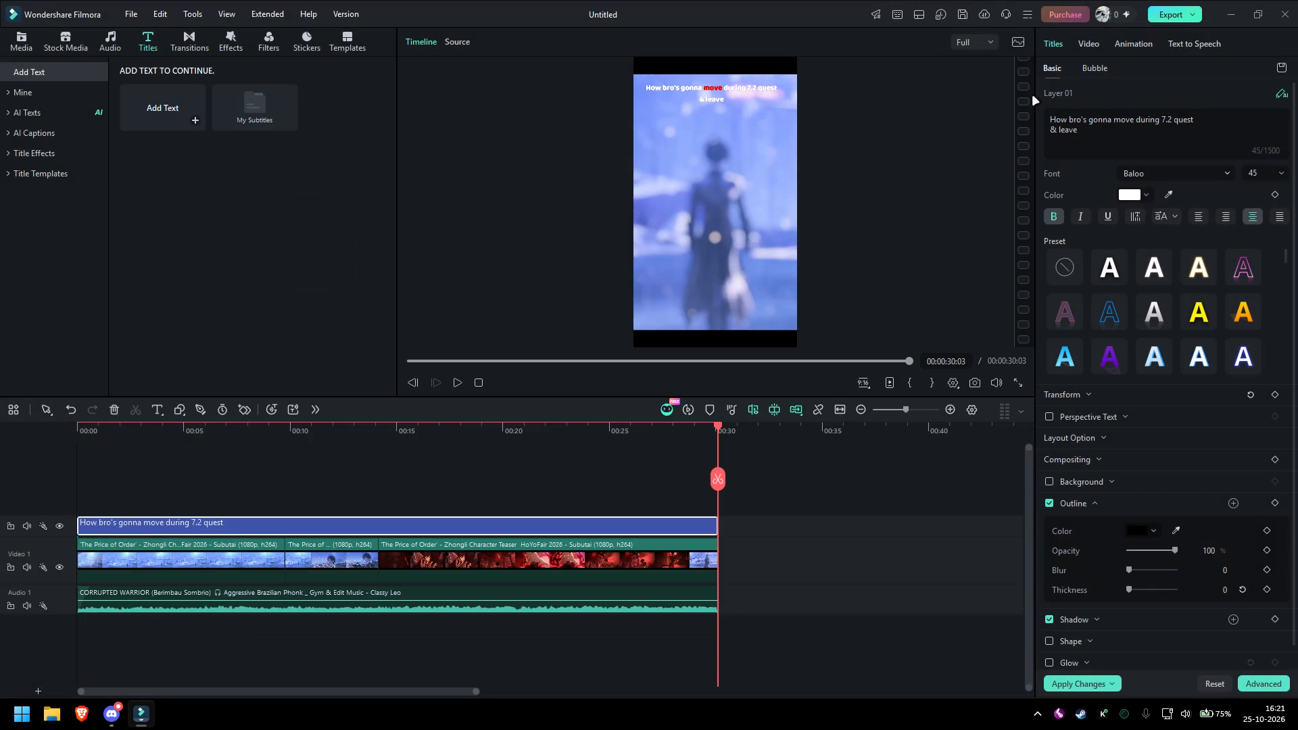
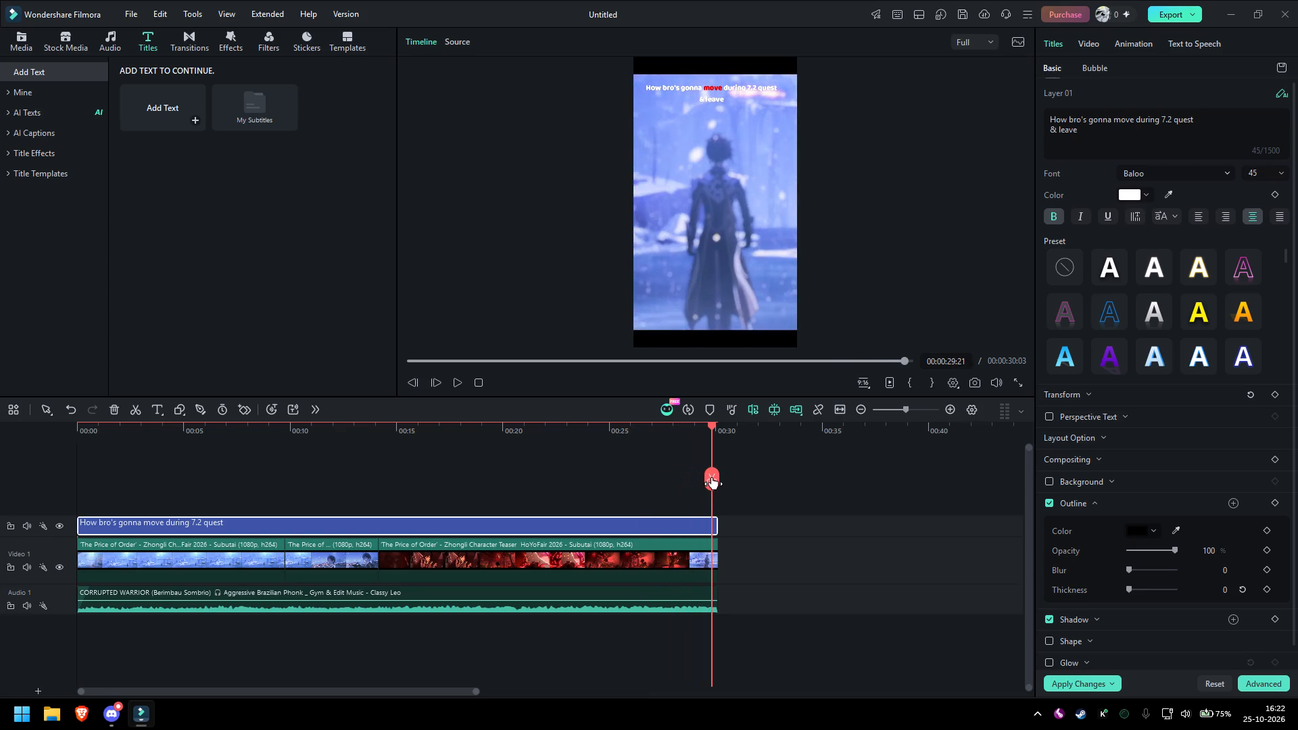
Move "& leave" from the title's second line to directly after "move", with a space between "move" and "&".
left_click_drag(1085, 128, 1038, 130)
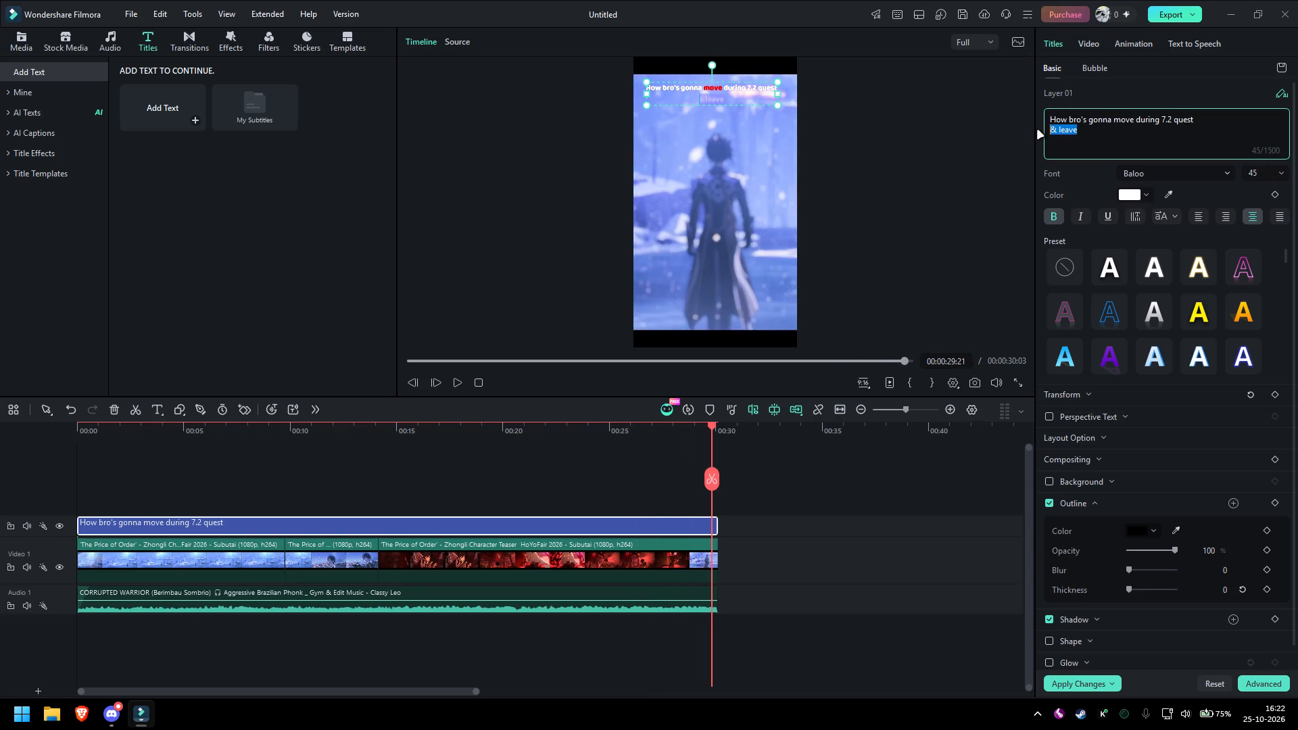
key("ctrl+x")
left_click(1135, 124)
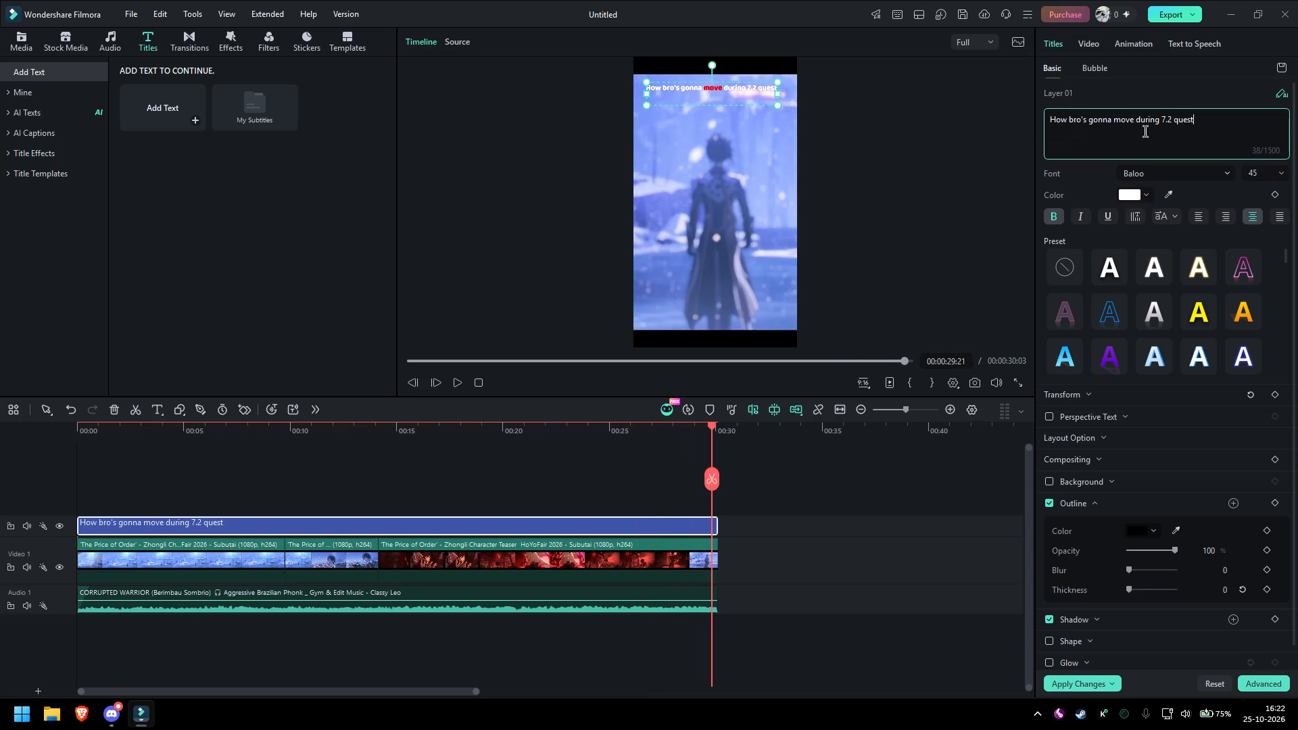
left_click(1137, 122)
key("Left")
key("ctrl+v")
key("Left")
key("Left")
key("Left")
key("Left")
key("Left")
key("Left")
key("Left")
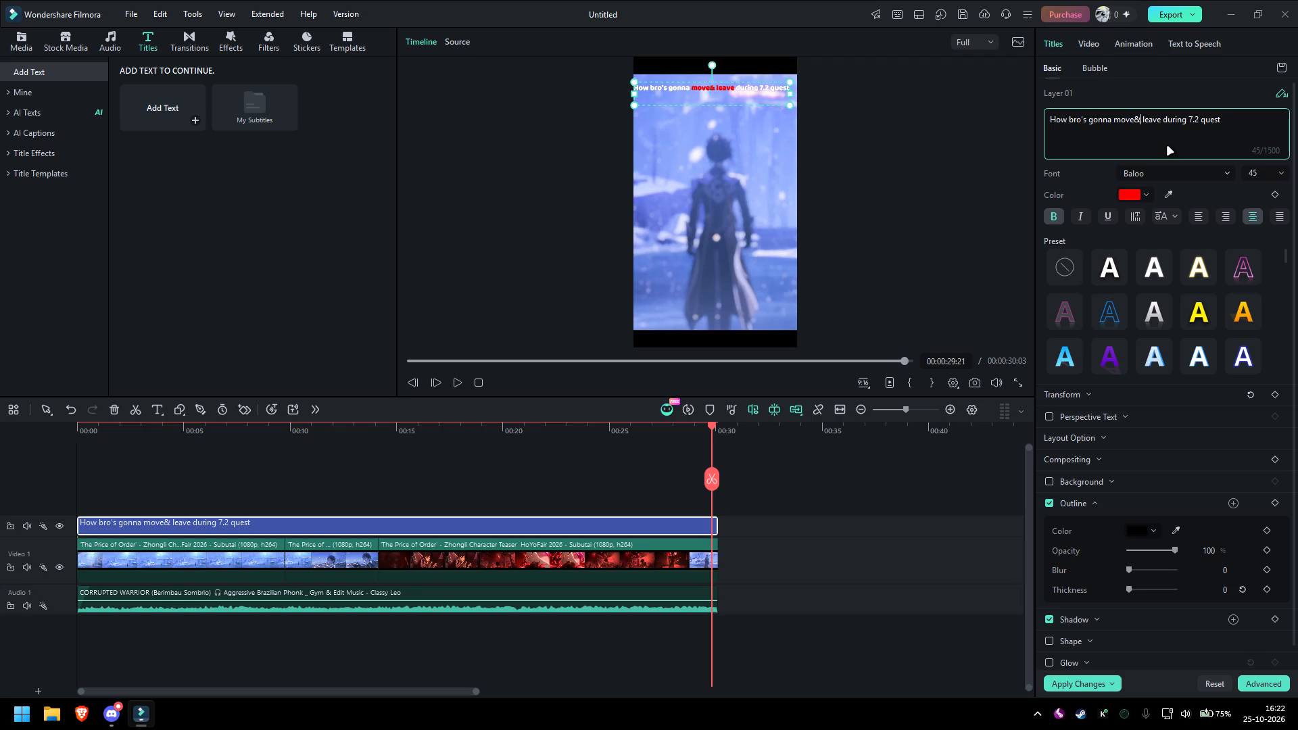
key("space")
Break the title text before "7.2 quest" so it forms the second line, and remove the empty line below it.
key("Right")
key("Right")
key("Right")
key("Right")
key("Right")
key("Right")
key("Right")
key("Right")
key("Right")
key("Right")
key("Right")
key("Right")
key("Right")
key("Right")
key("Right")
key("Right")
key("Right")
key("Right")
key("Right")
key("Right")
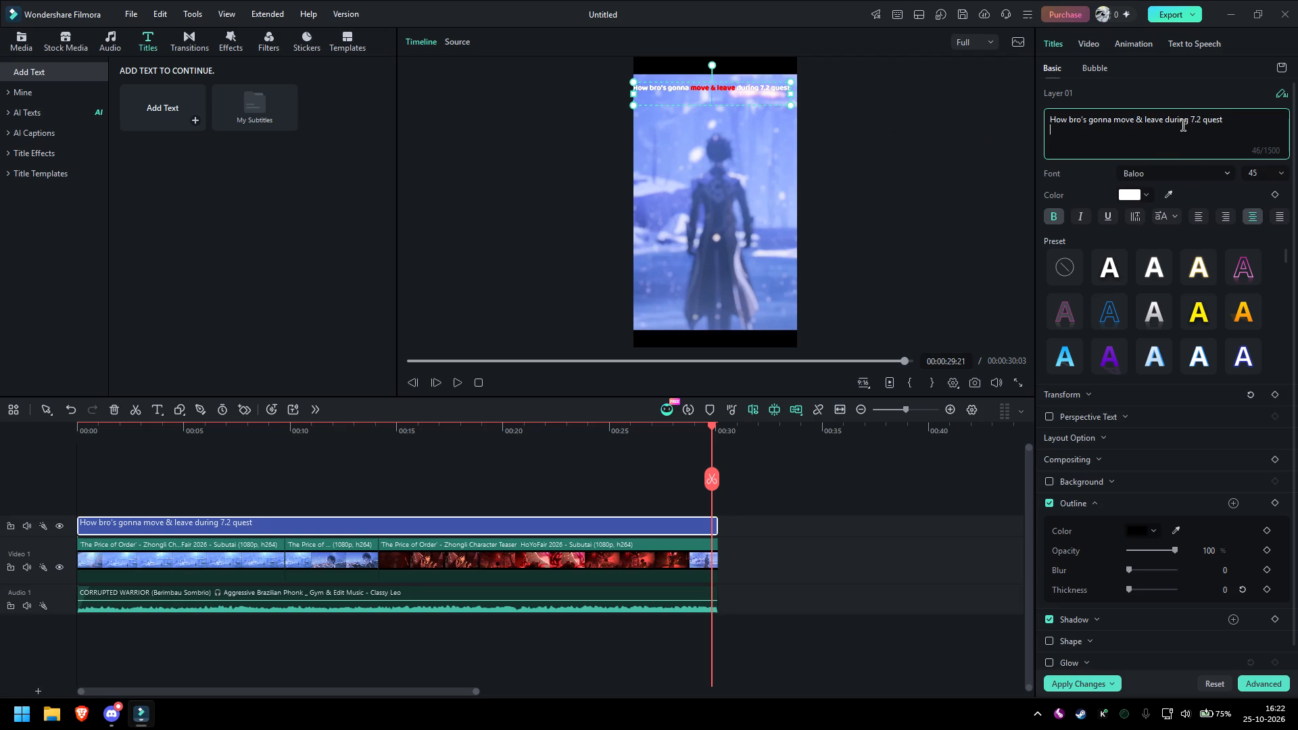
left_click(1195, 123)
left_click(1184, 121)
left_click(1193, 121)
key("Return")
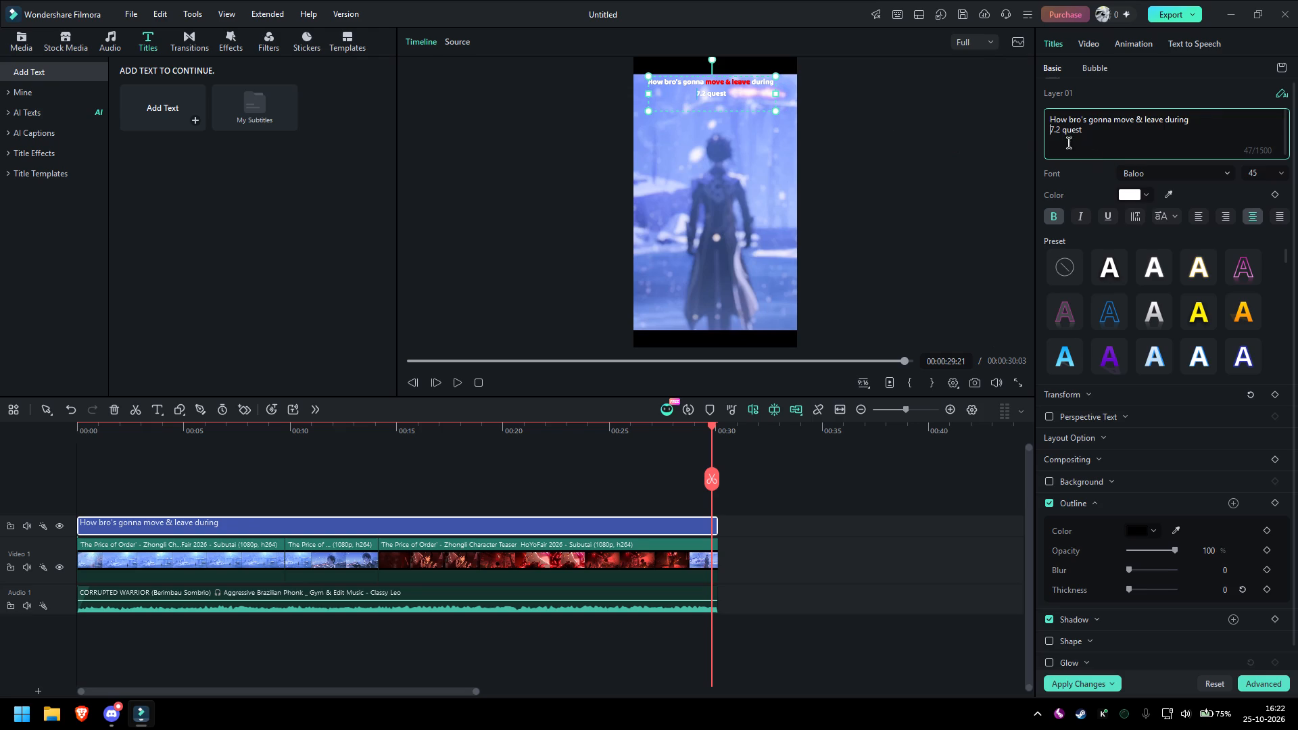
left_click(1067, 142)
key("BackSpace")
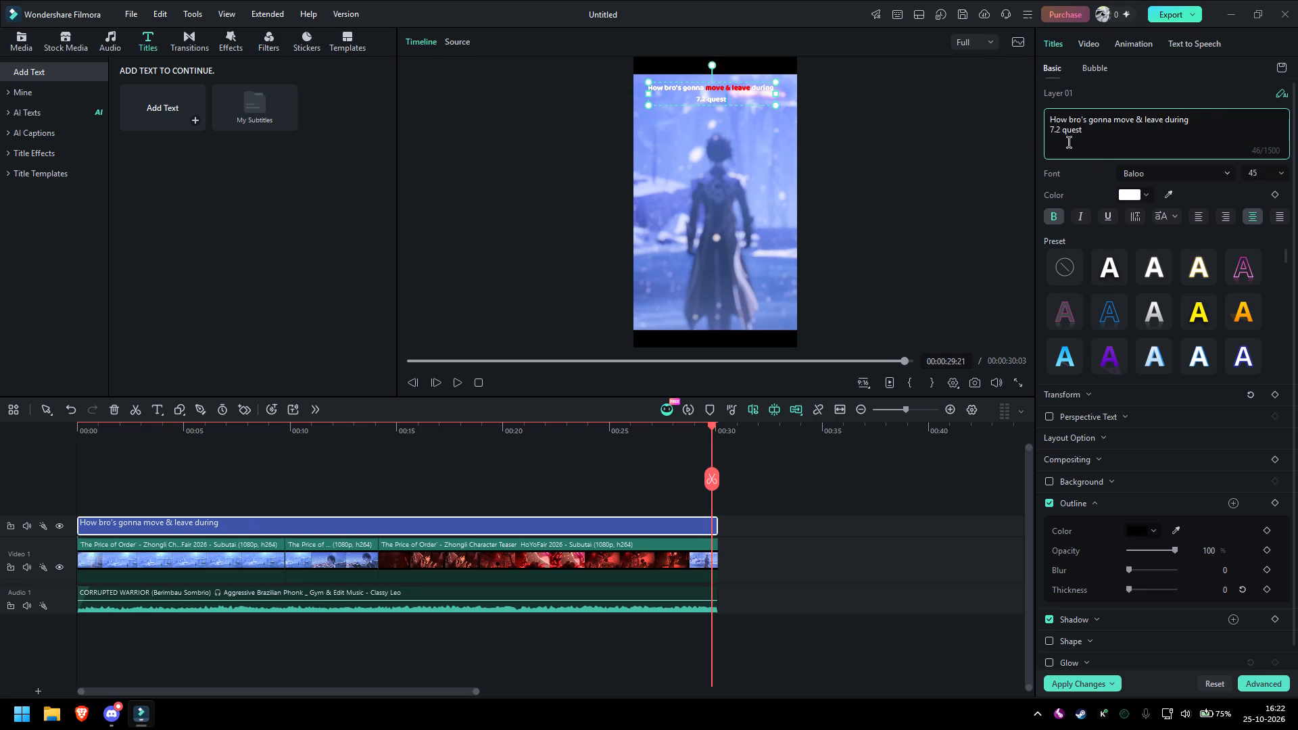
Play the video in full screen to check the rearranged title.
left_click(1015, 383)
key("space")
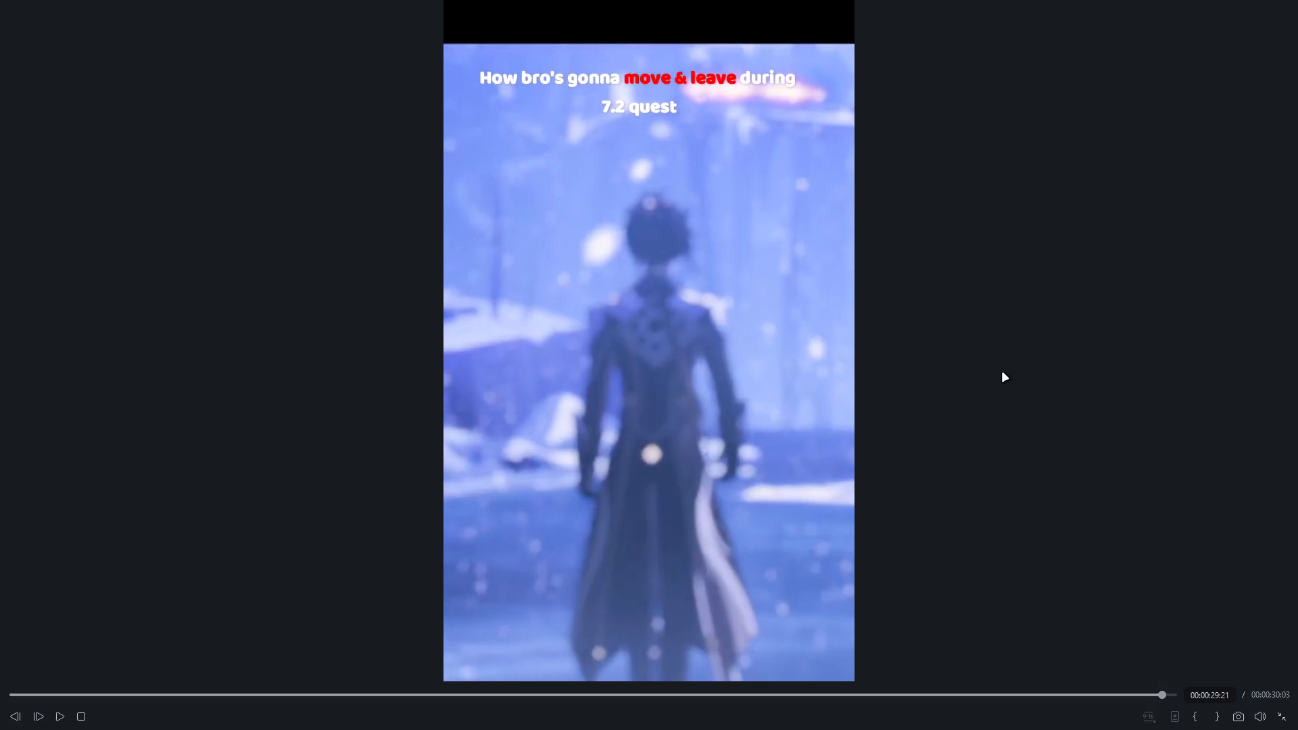
key("space")
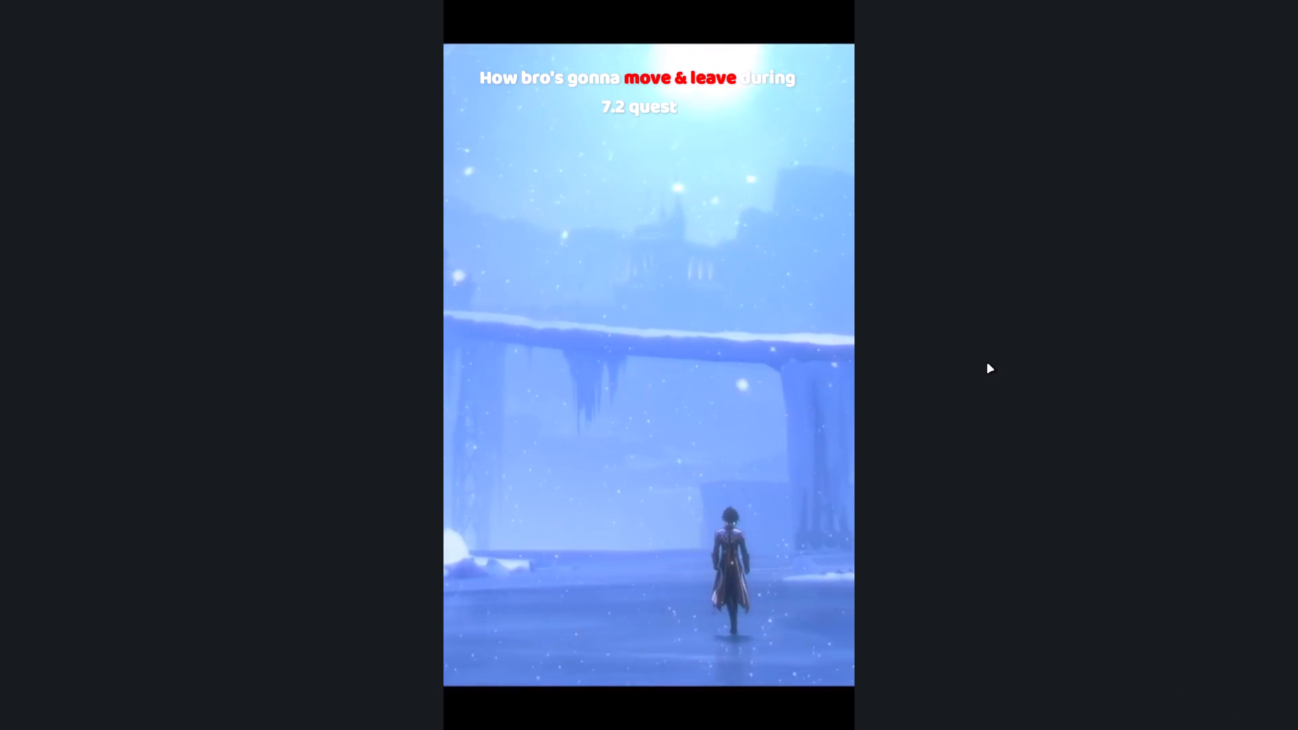
key("space")
key("Escape")
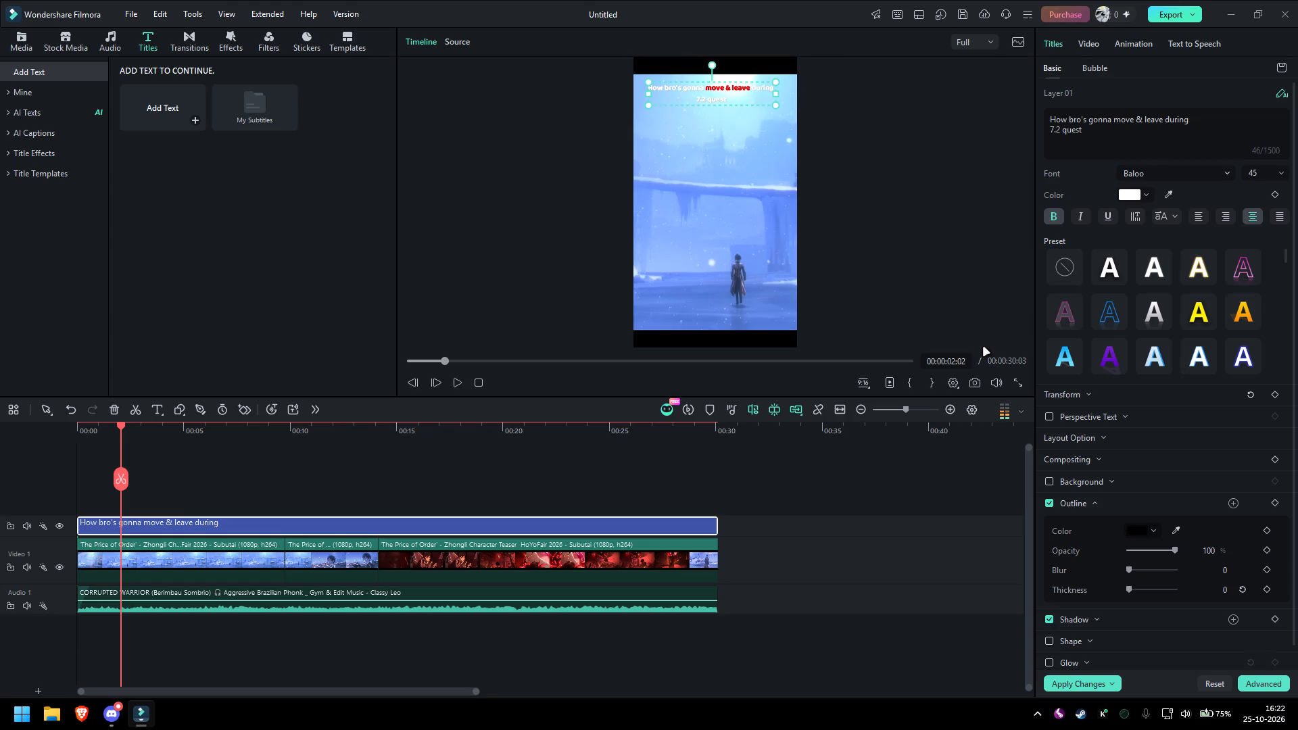
Apply the second white-letter style preset to the whole title text.
left_click_drag(1203, 123, 1059, 112)
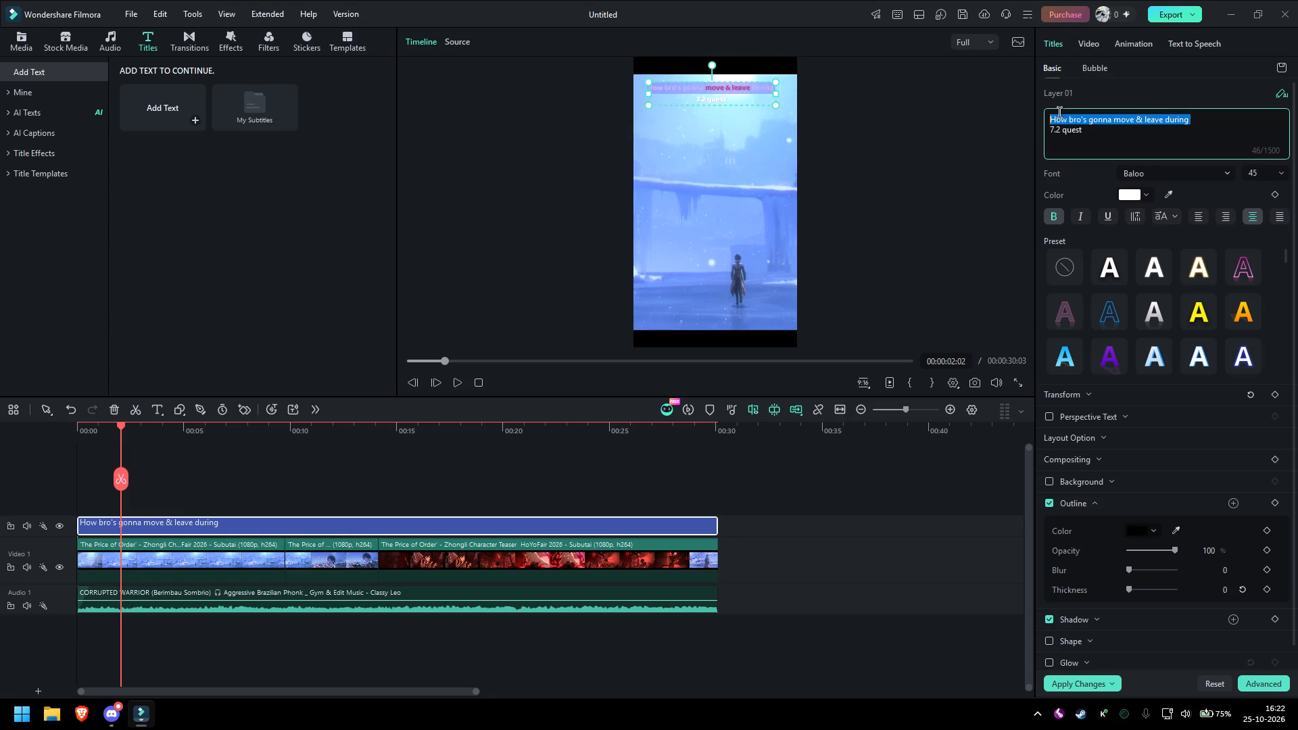
left_click_drag(1059, 112, 1049, 143)
left_click(1107, 138)
triple_click(1100, 130)
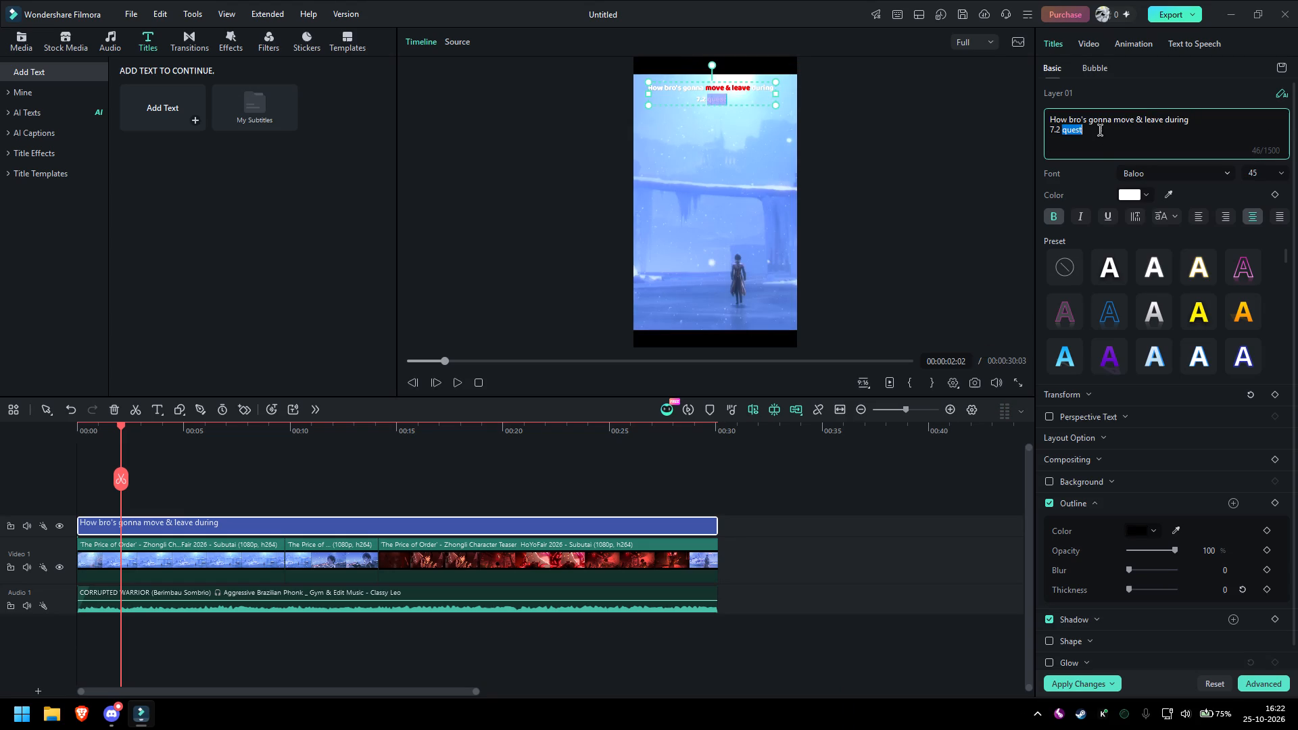
key("ctrl+a")
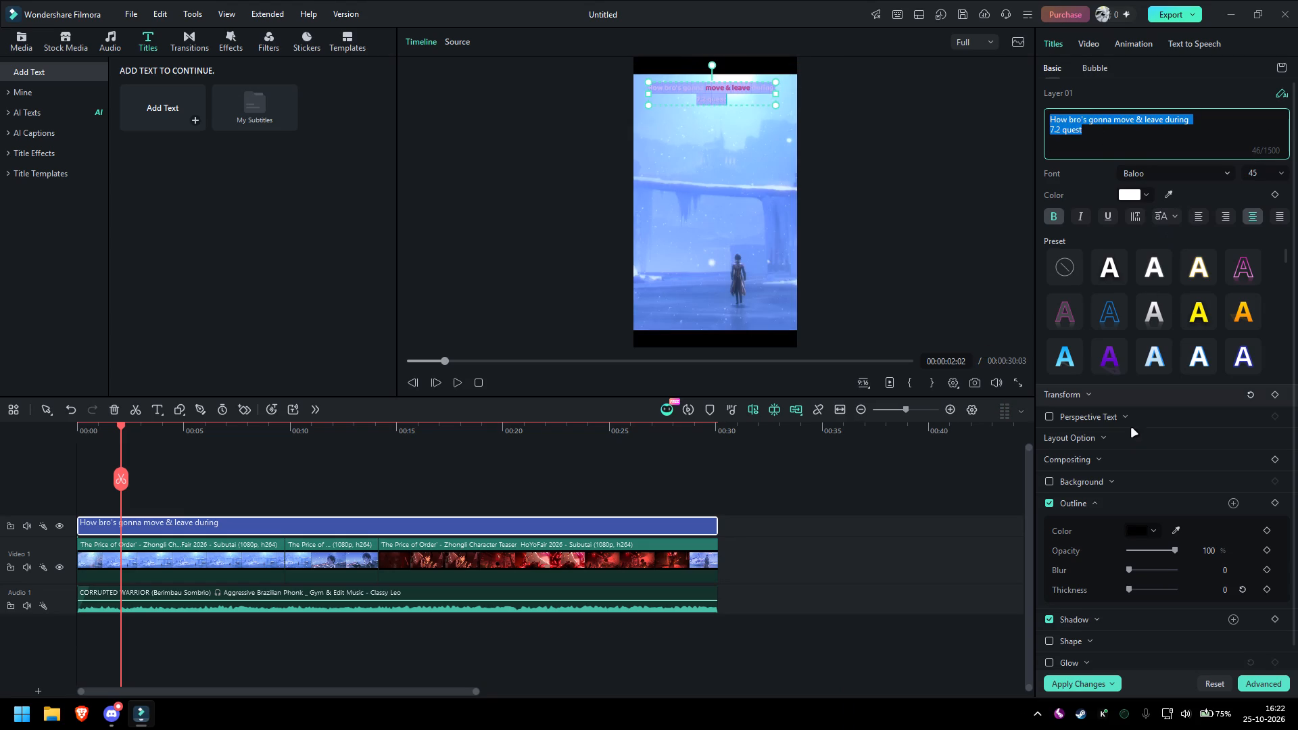
scroll(1124, 429, "down", 4)
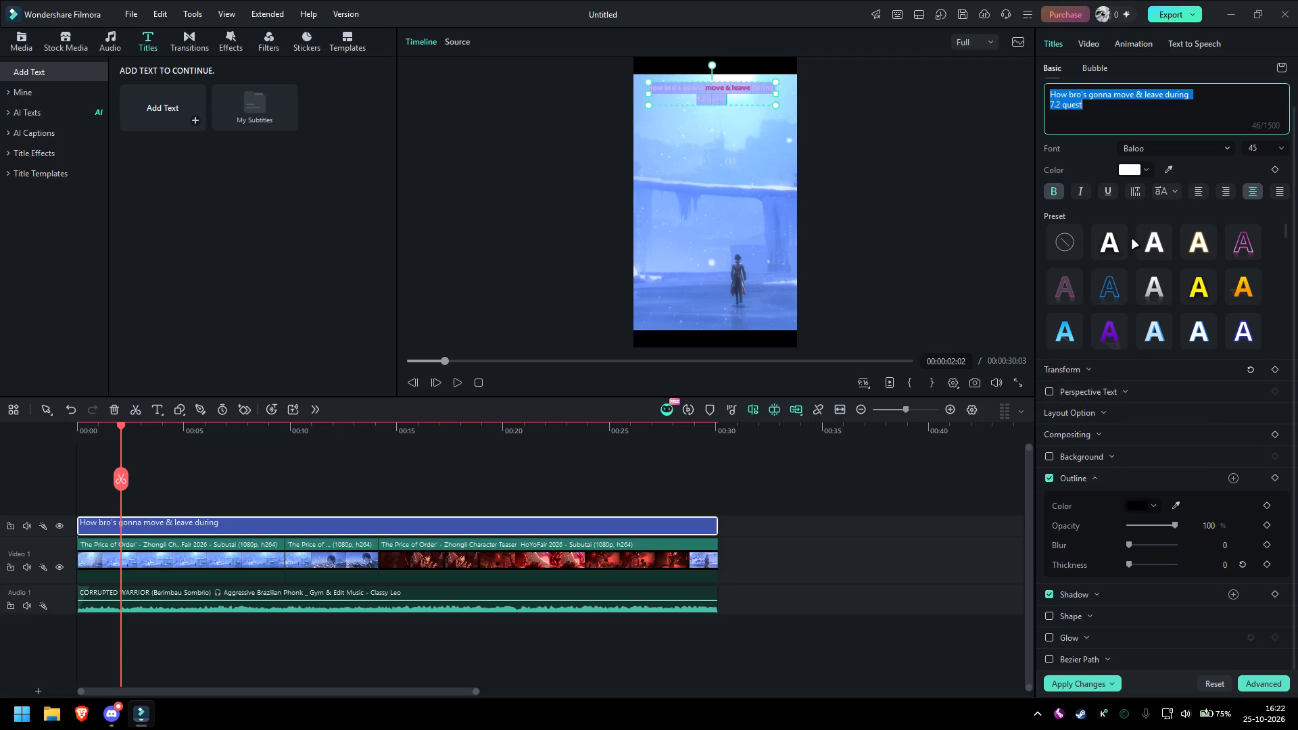
left_click(1139, 241)
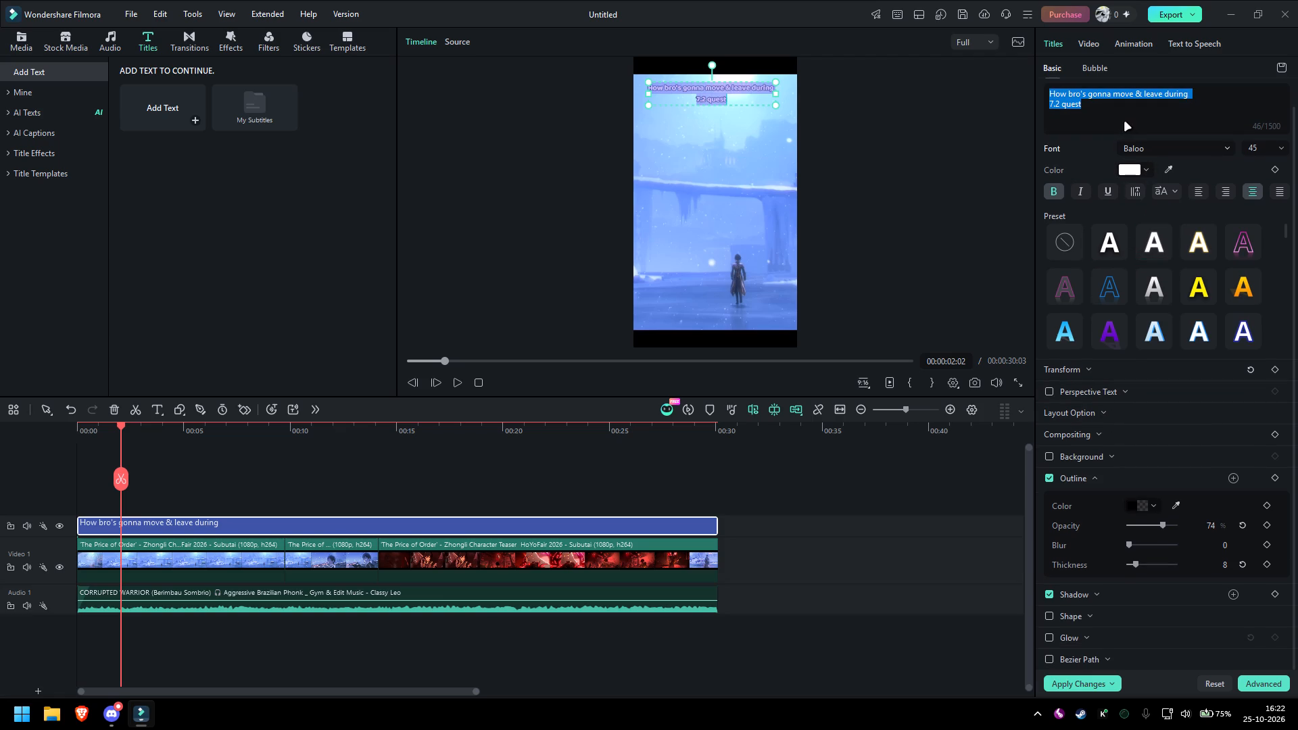
Set the title's outline thickness to 5.
scroll(1145, 408, "down", 3)
double_click(1219, 567)
key("5")
key("Return")
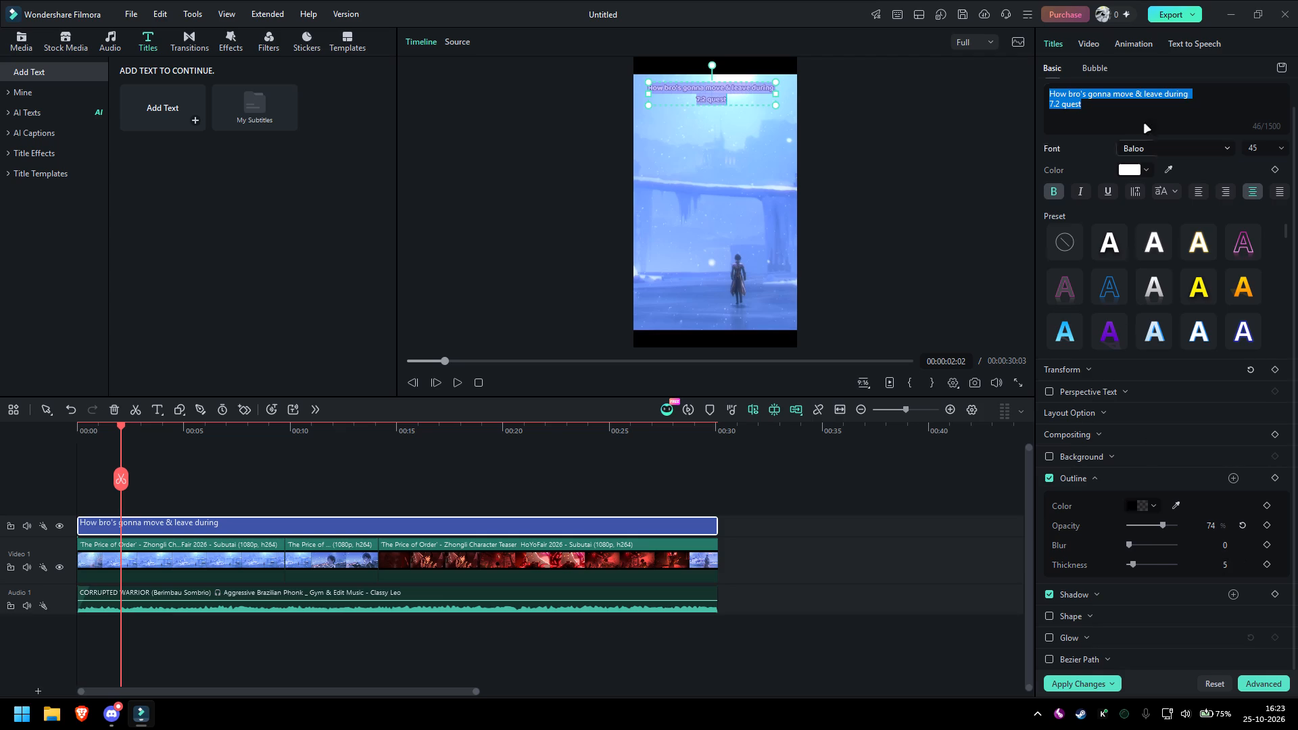
Colour only the words "move & leave" in the title red.
double_click(1133, 92)
left_click(1117, 90)
left_click_drag(1112, 92, 1163, 92)
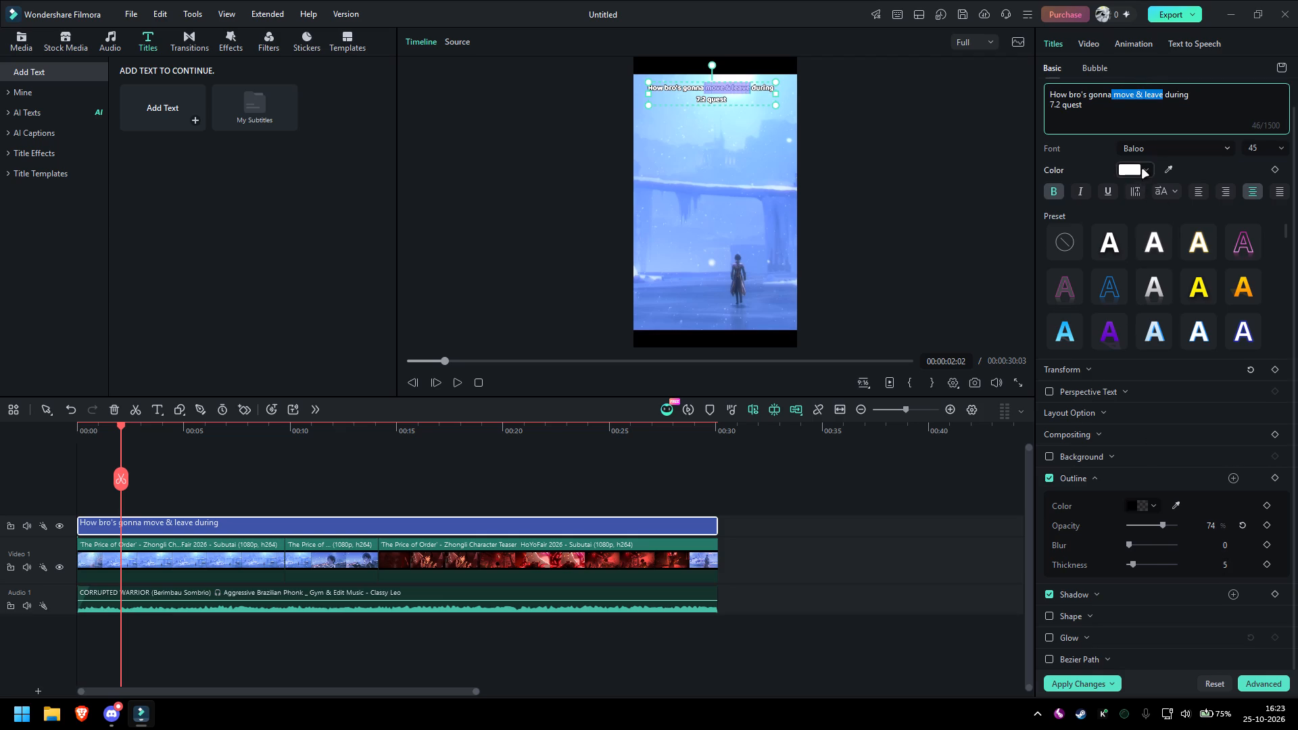
left_click(1143, 170)
left_click_drag(1129, 276, 1243, 189)
left_click(1230, 172)
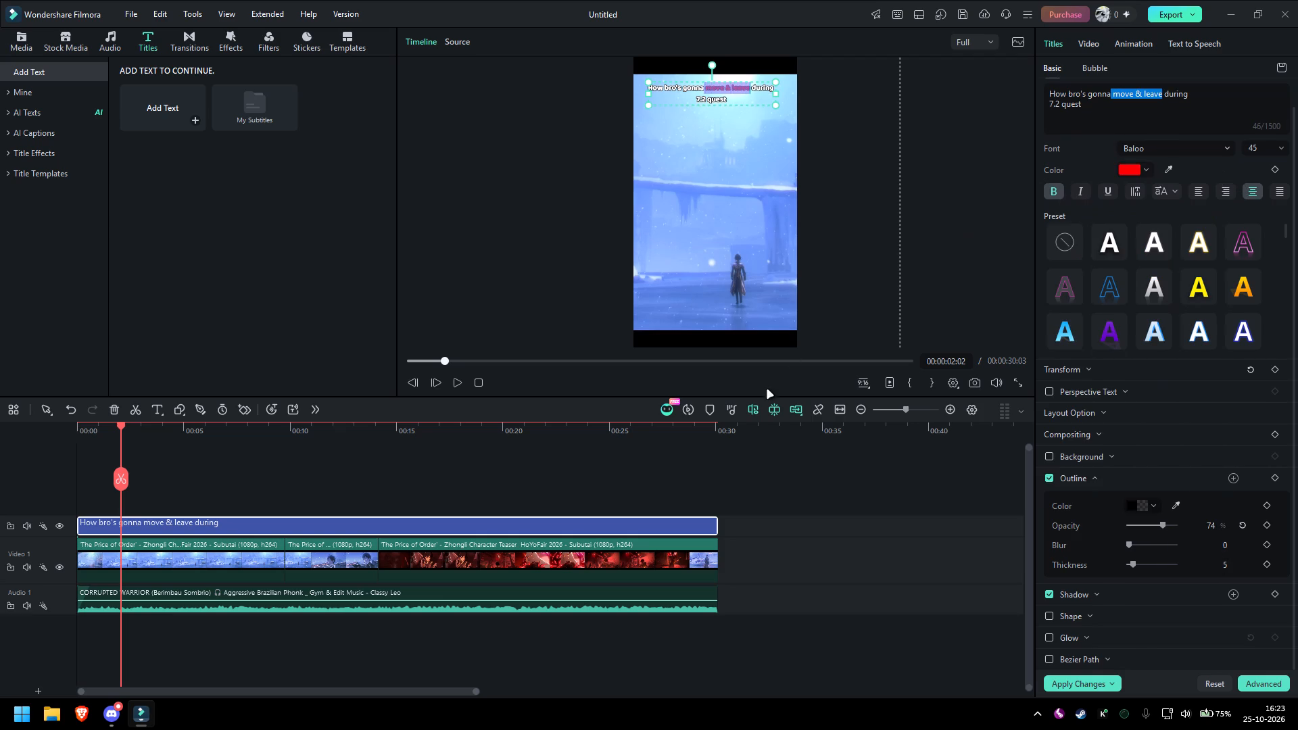
left_click(632, 403)
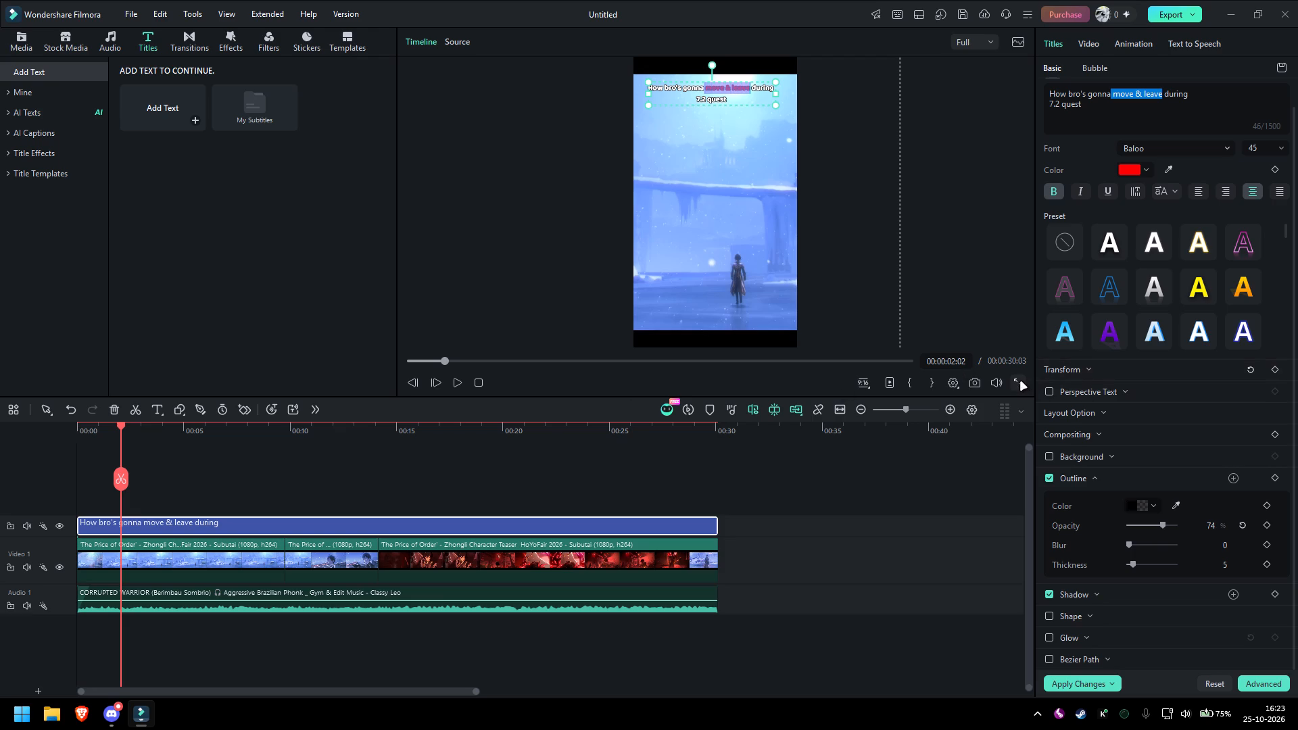
Play the video in full screen from the beginning to review the restyled title, and leave full screen.
left_click(1021, 382)
left_click_drag(89, 701, 0, 713)
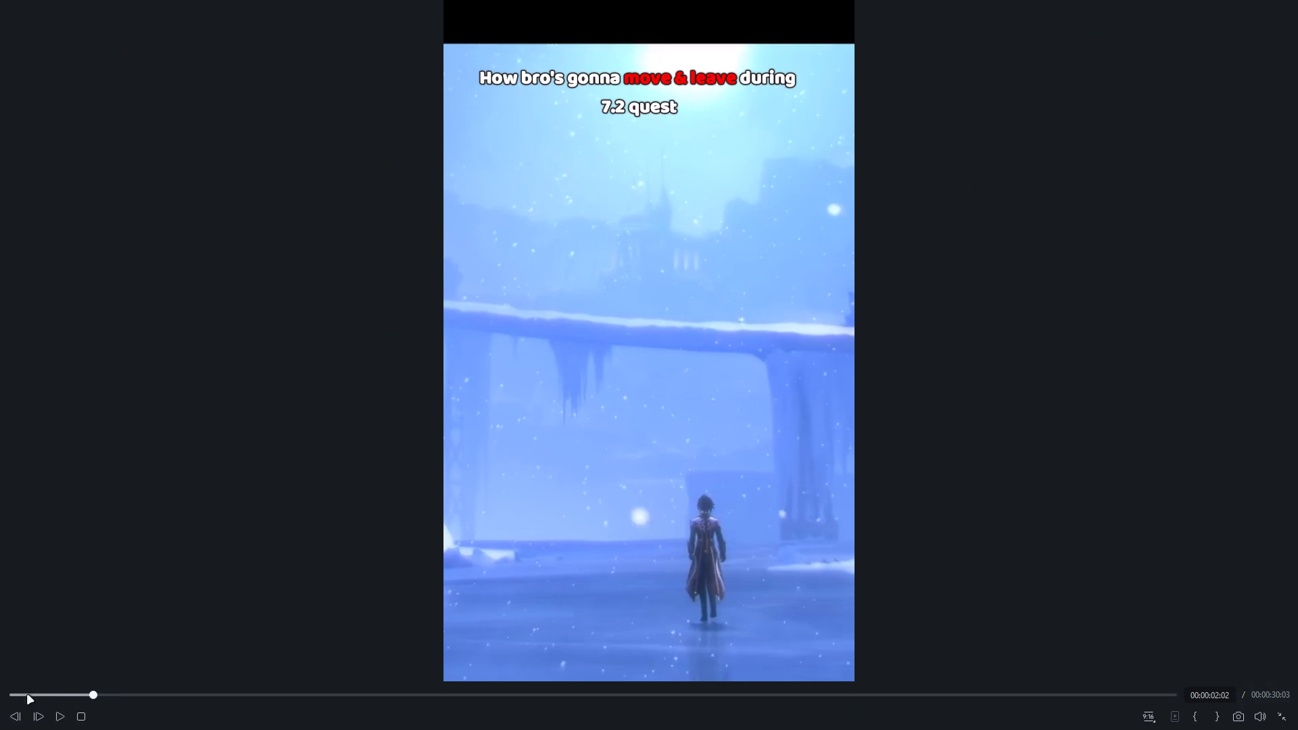
left_click_drag(96, 692, 0, 700)
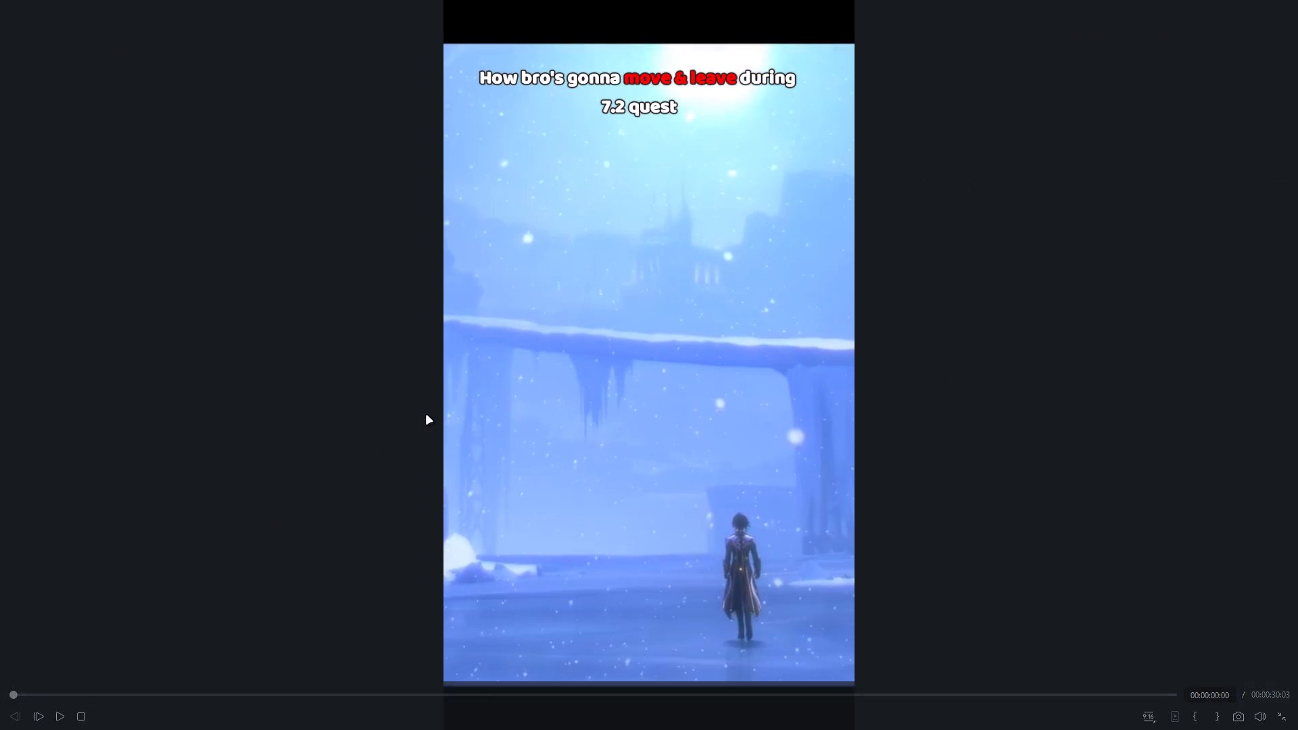
key("space")
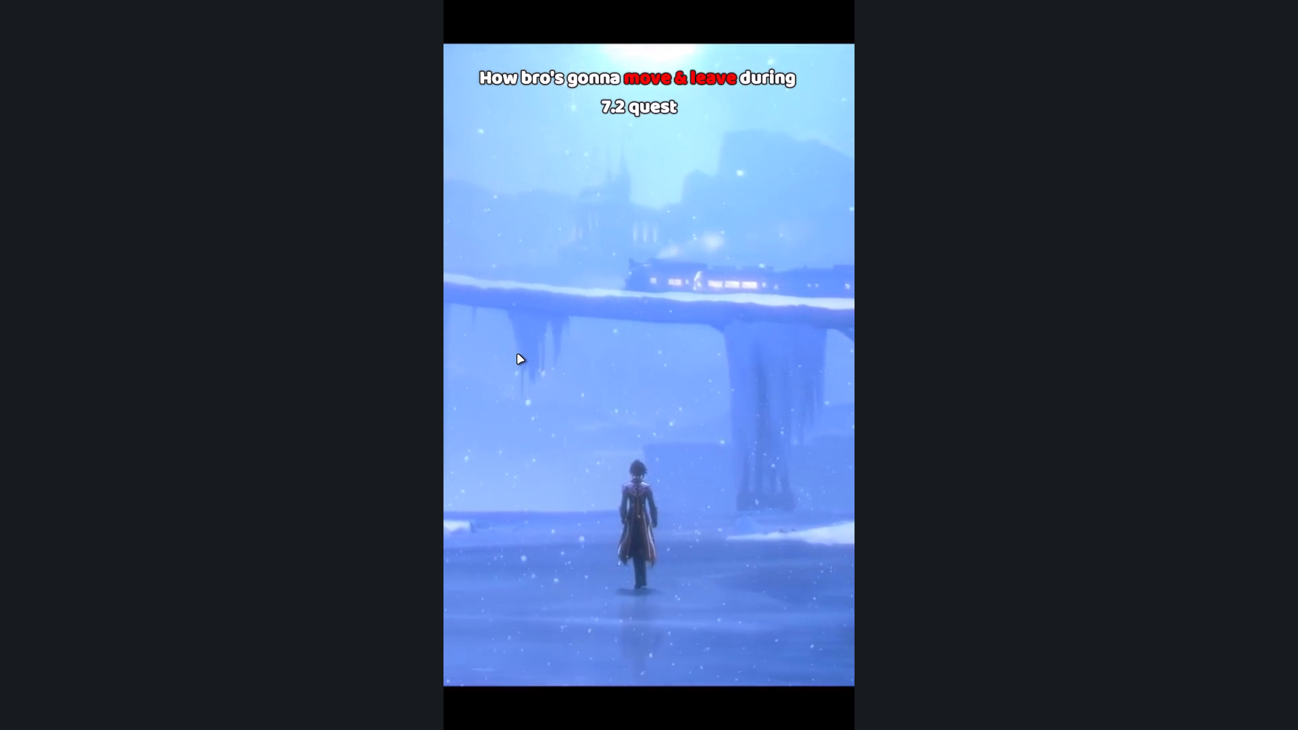
key("Escape")
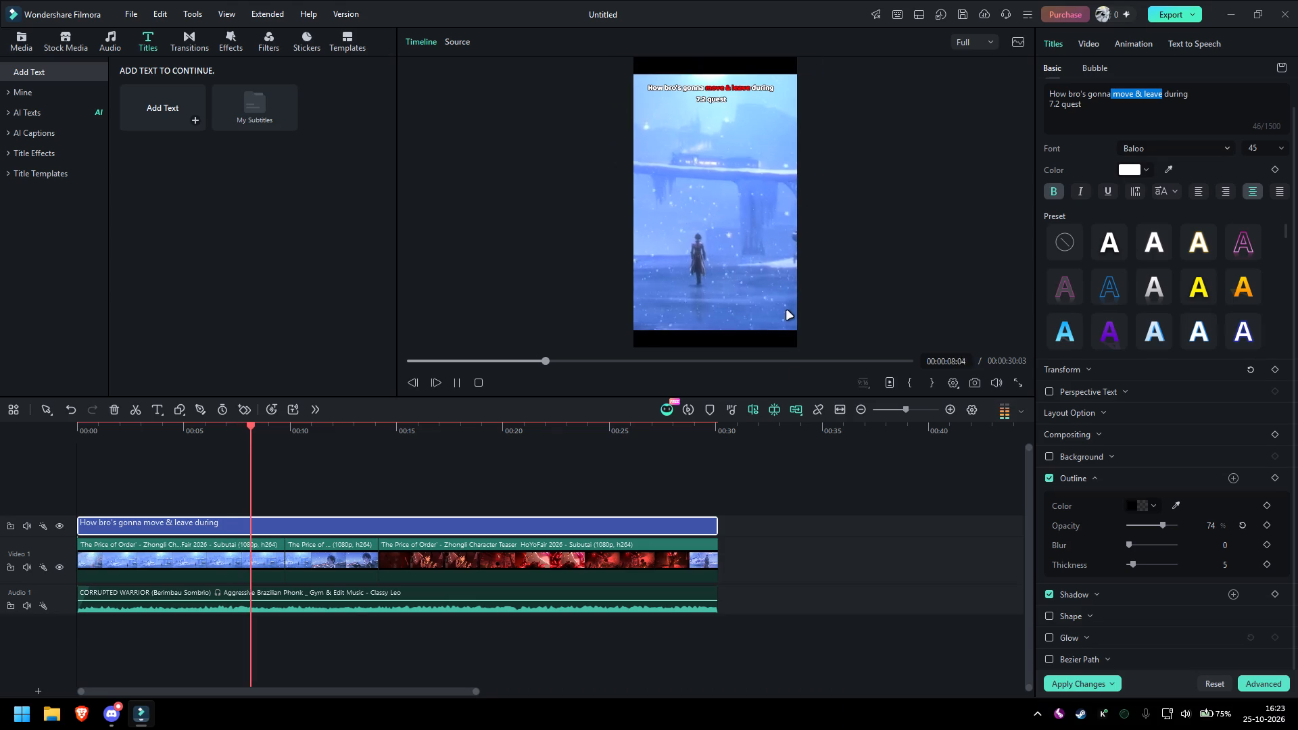
left_click(441, 408)
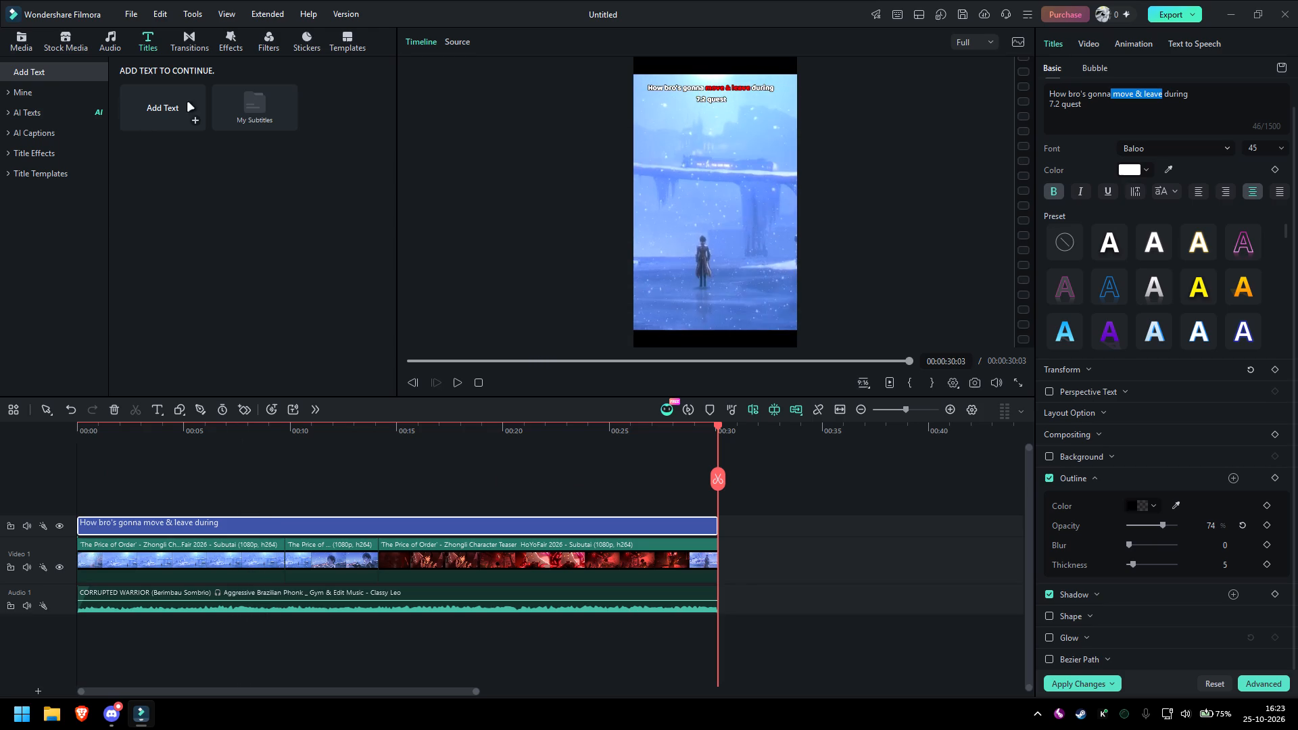
Add a new default text title on a track above the caption, starting at 0 and extended to the video's end.
left_click_drag(181, 89, 85, 499)
left_click_drag(115, 519, 93, 522)
left_click_drag(182, 517, 708, 534)
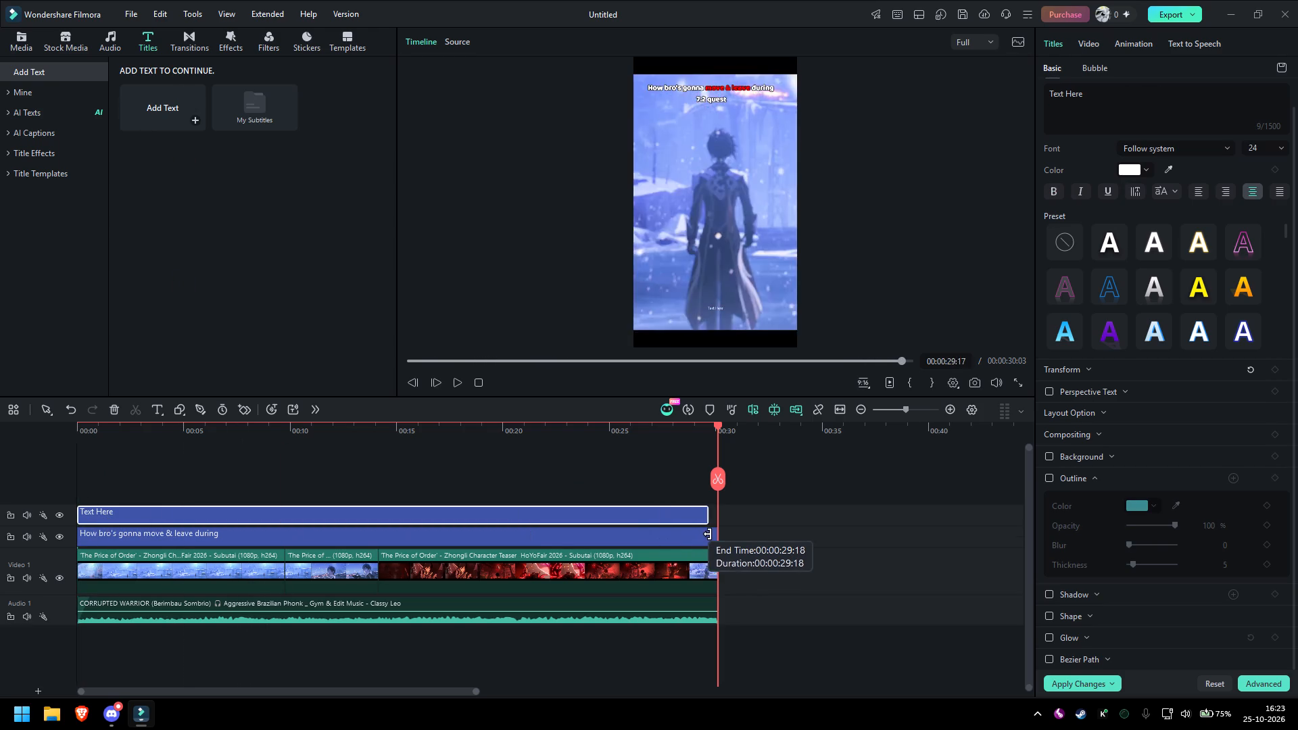
left_click_drag(708, 534, 719, 534)
Park the playhead at 00:00:21:17 and set the font size of the new "Text Here" title to 48.
left_click(1116, 109)
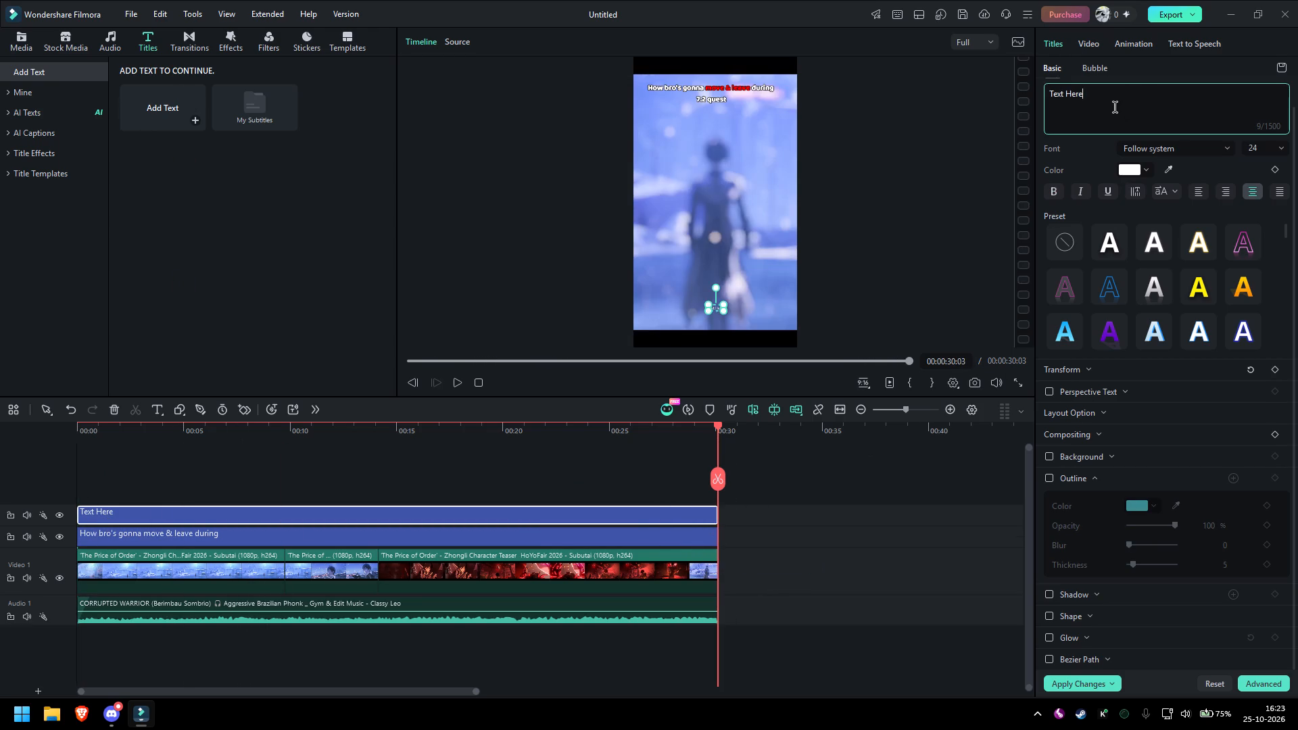
left_click_drag(719, 443, 642, 445)
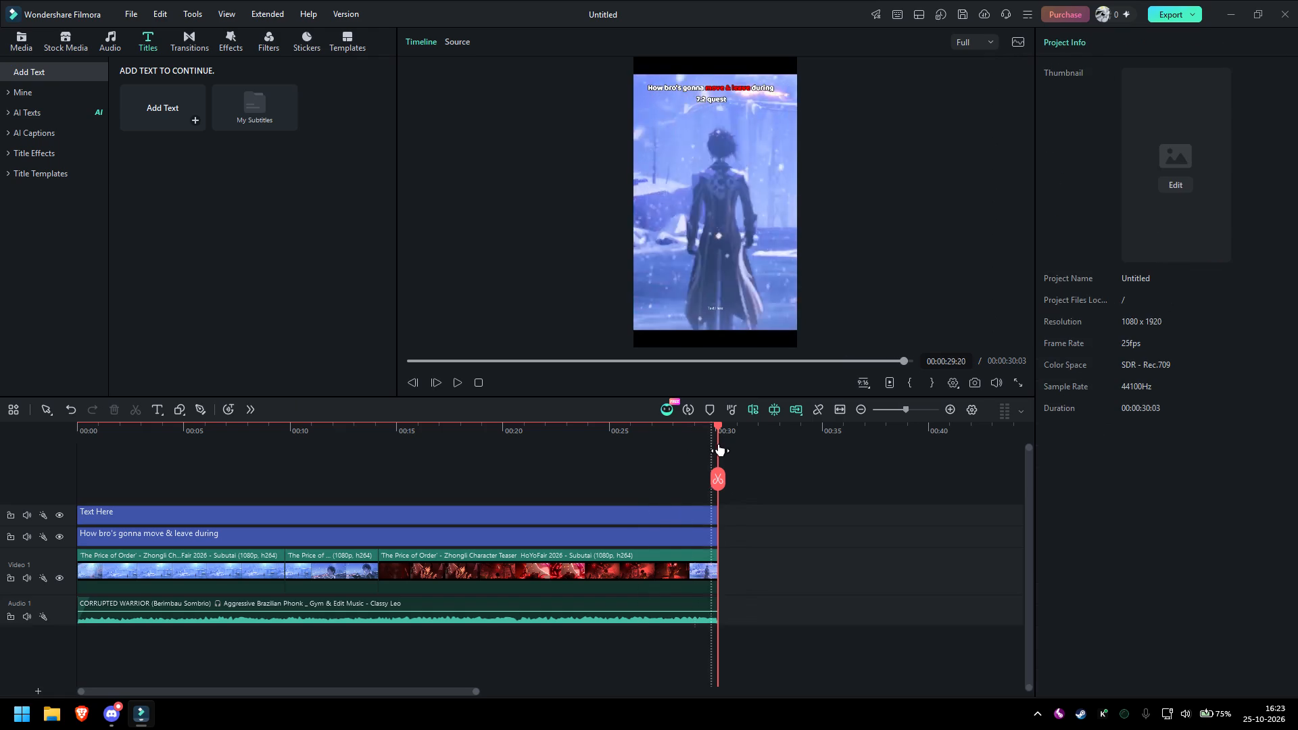
left_click_drag(716, 431, 539, 475)
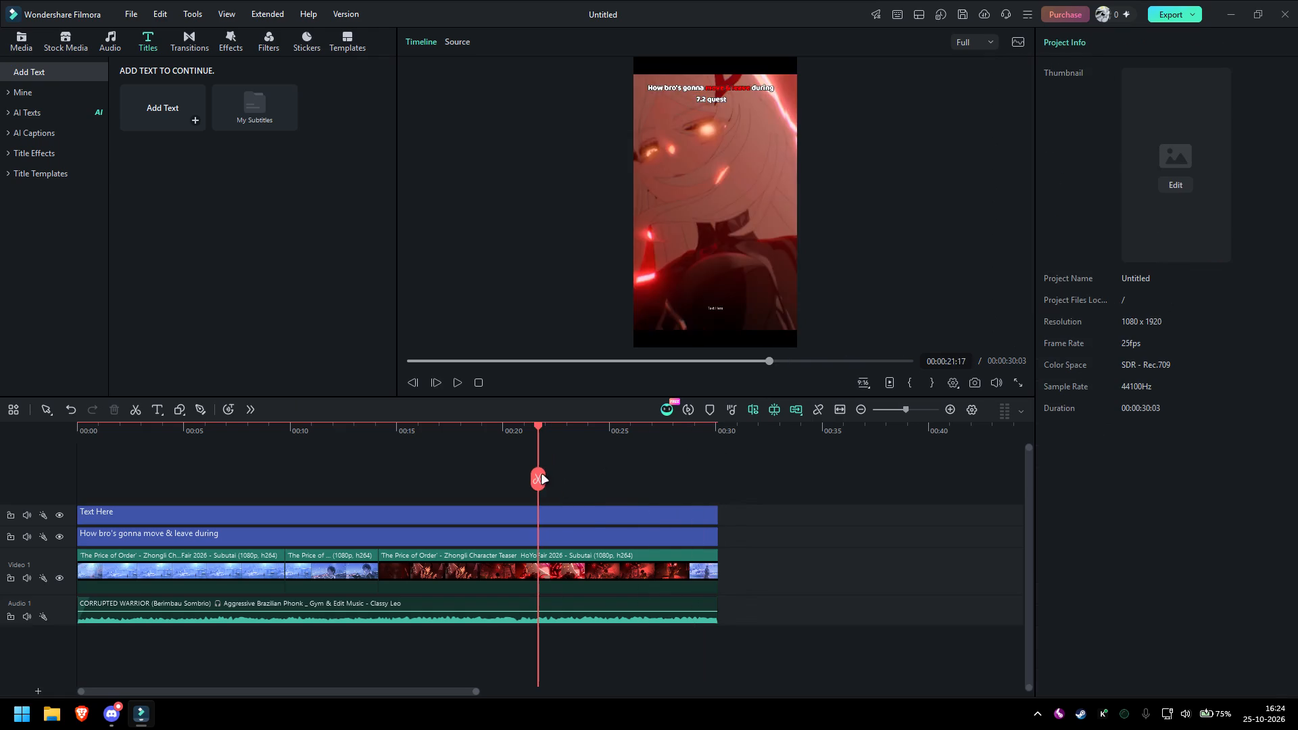
left_click(594, 507)
left_click(1281, 149)
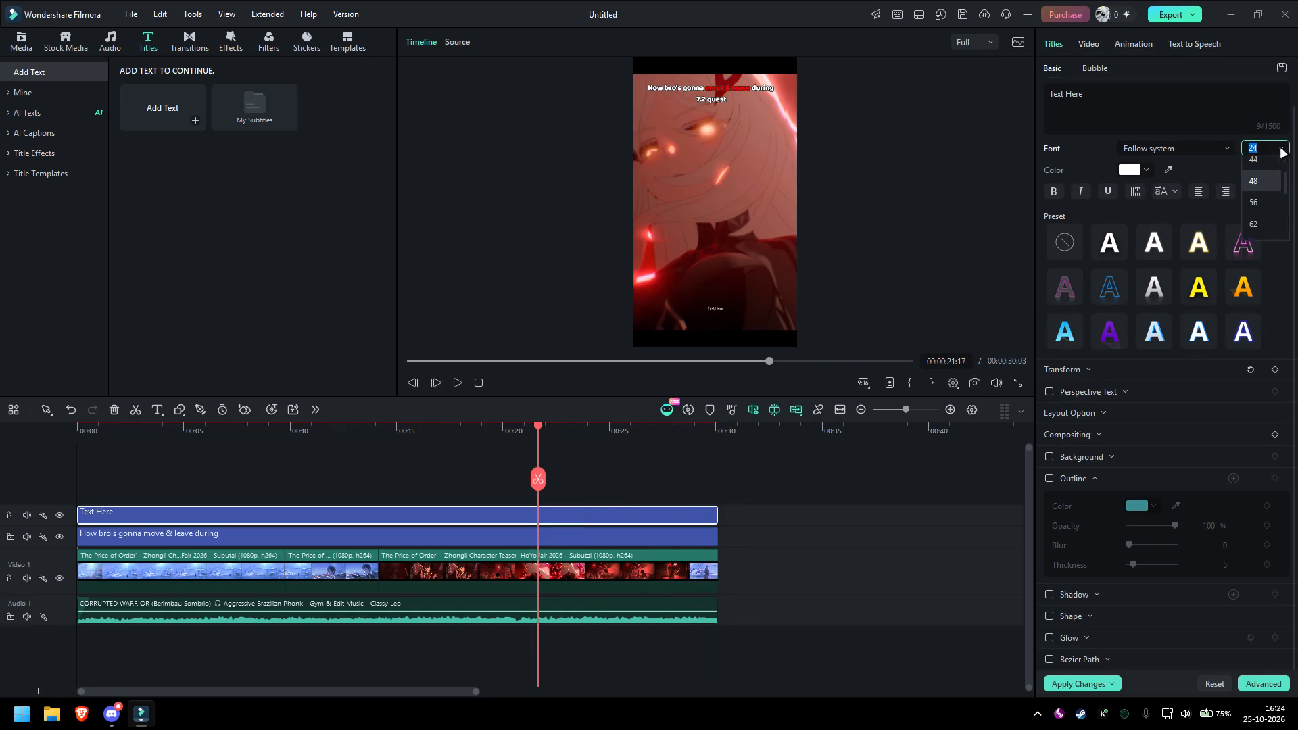
left_click(1259, 222)
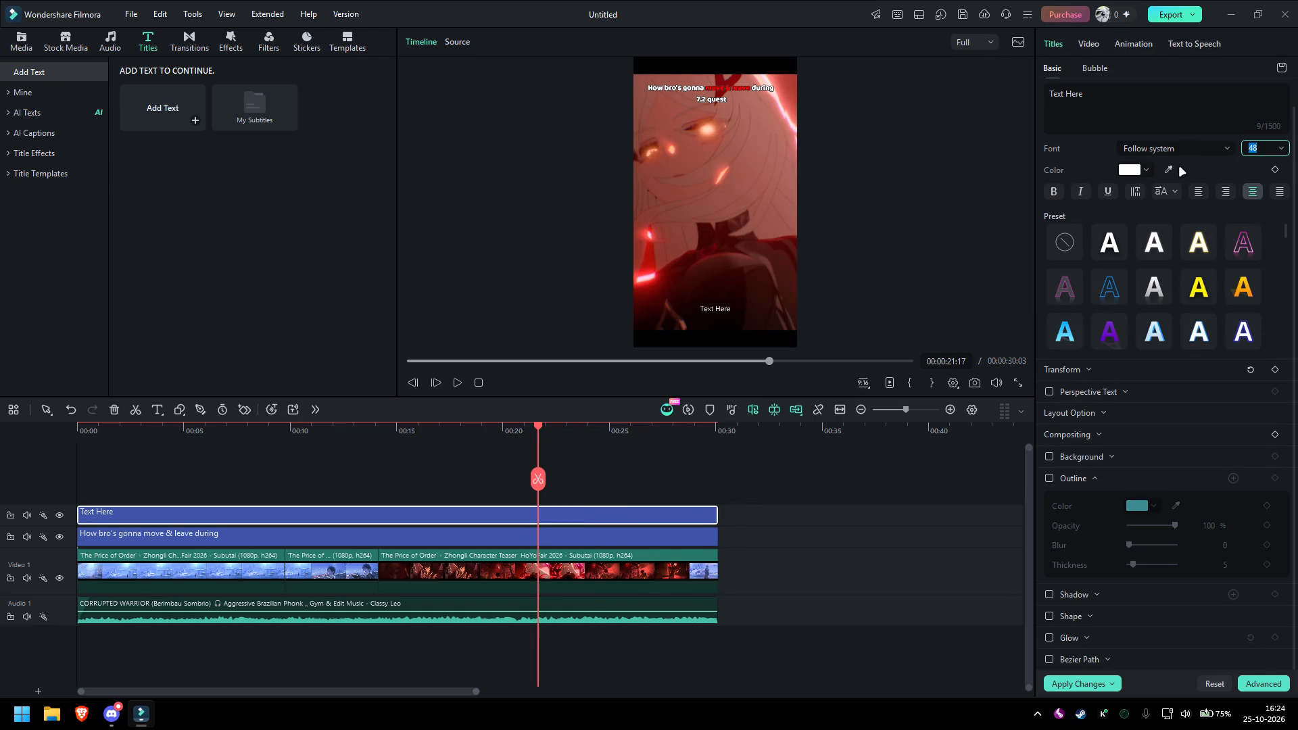
Set the font of the new "Text Here" title to Belanosima SemiBold.
left_click(1168, 155)
scroll(1165, 311, "down", 8)
scroll(1091, 318, "down", 3)
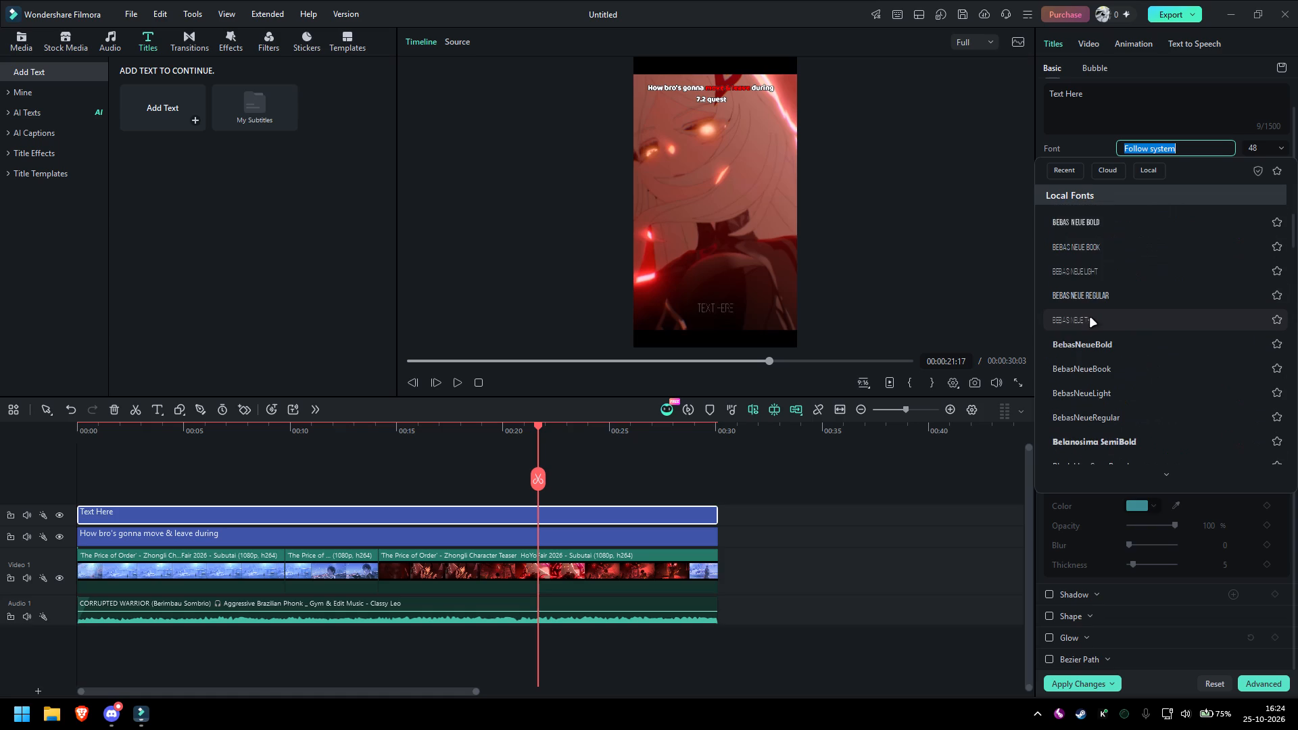
scroll(1081, 314, "down", 2)
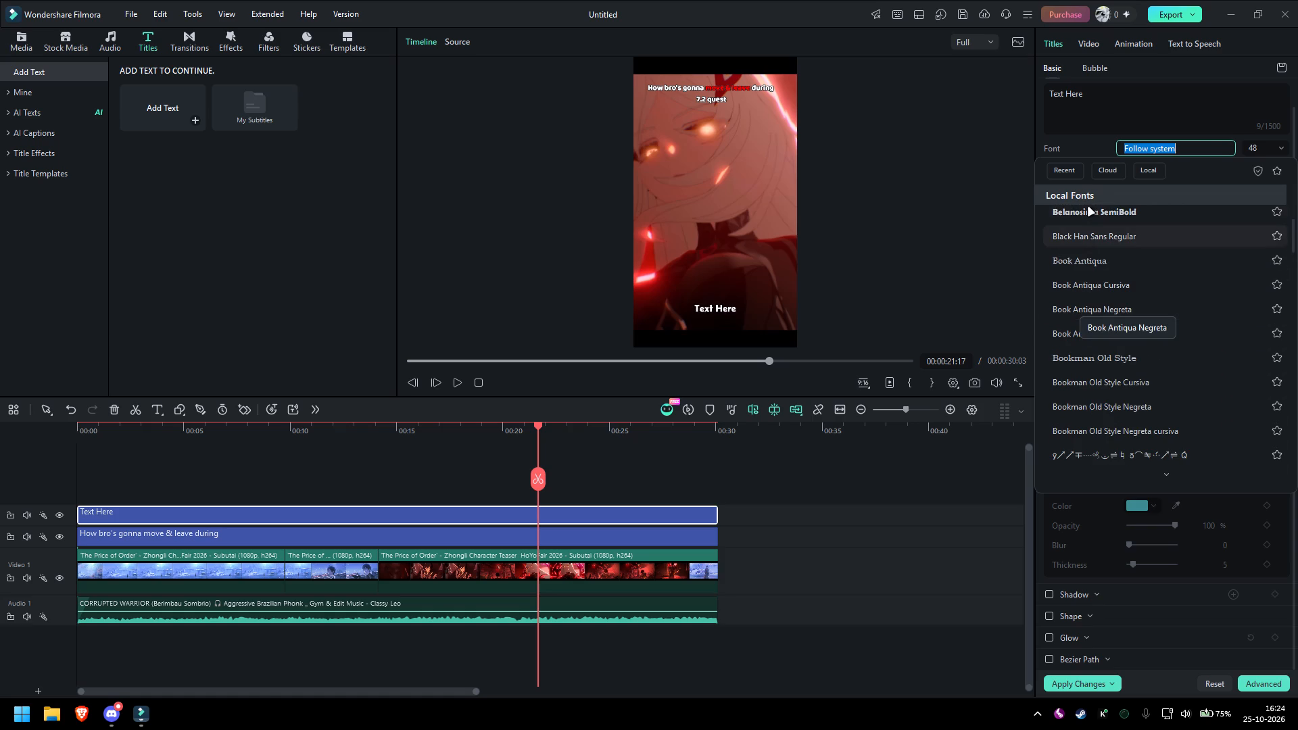
left_click(1096, 218)
double_click(1120, 105)
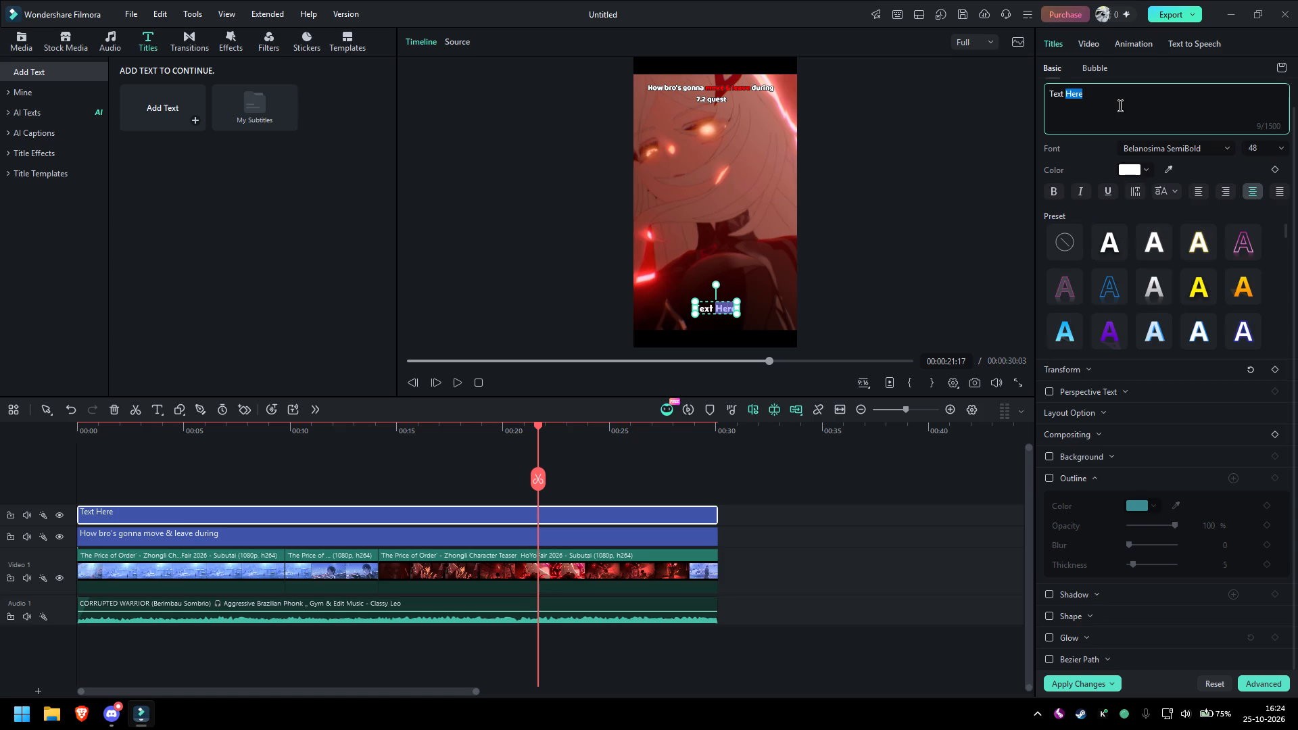
key("ctrl+a")
type("Kaizer")
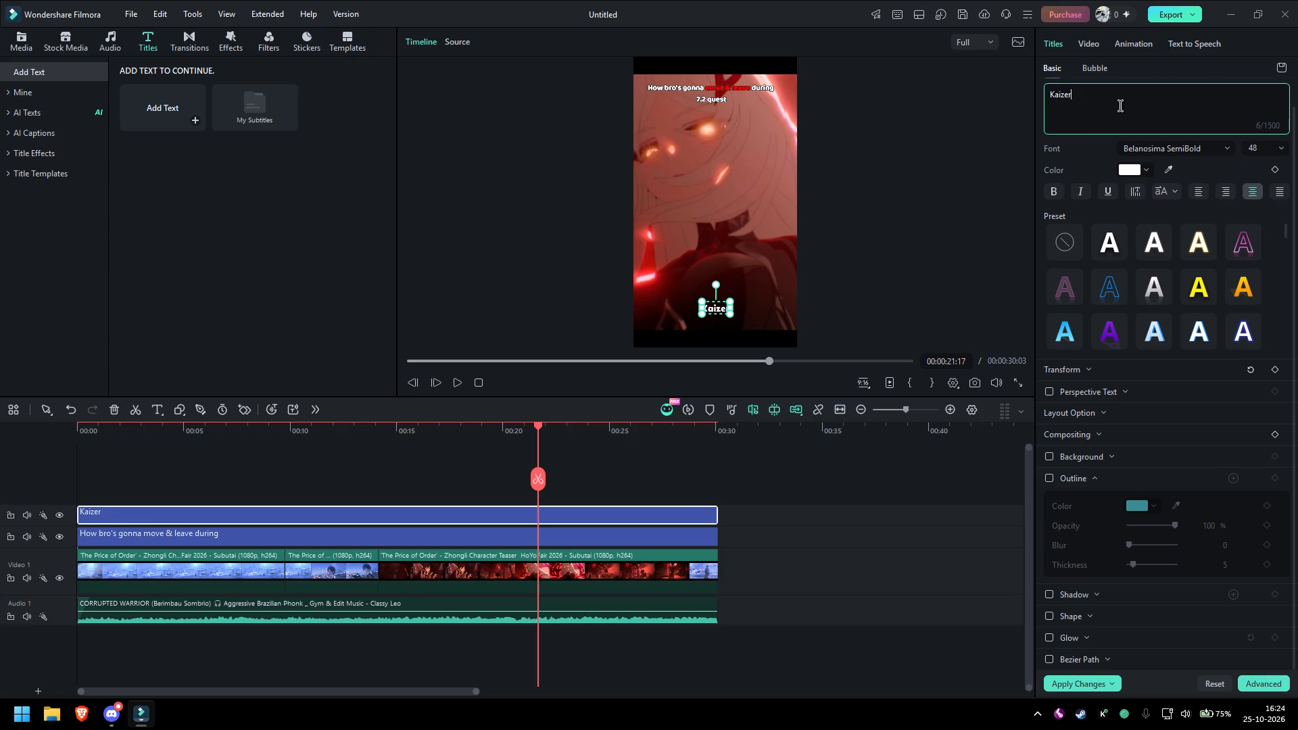
type("-94")
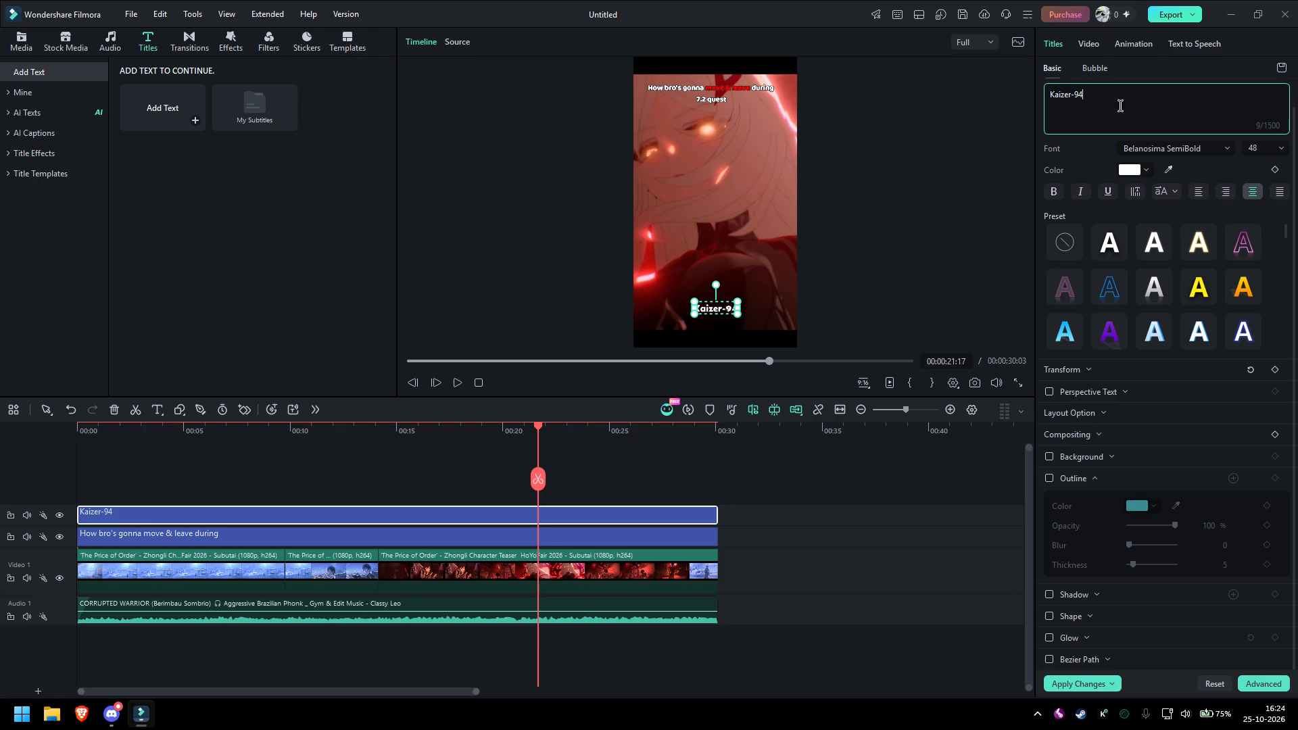
key("BackSpace")
key("BackSpace")
key("BackSpace")
key("BackSpace")
type("rr")
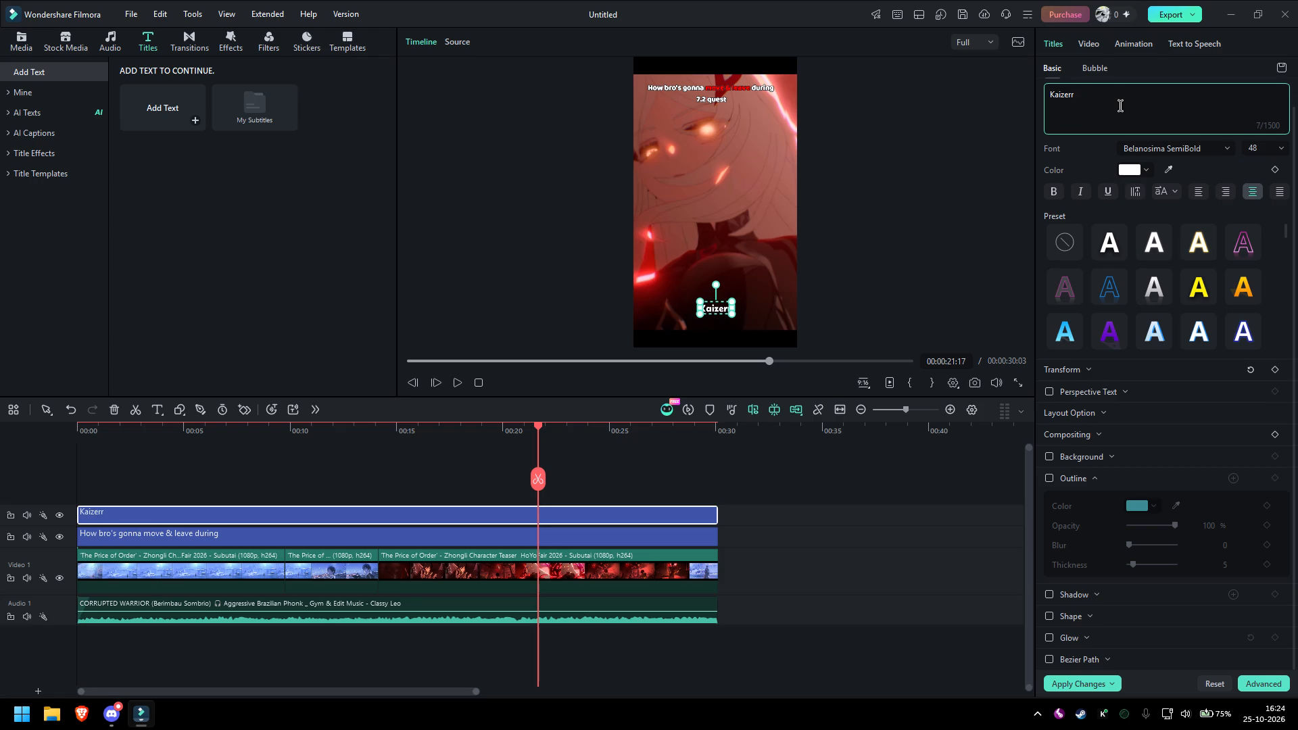
left_click(1051, 91)
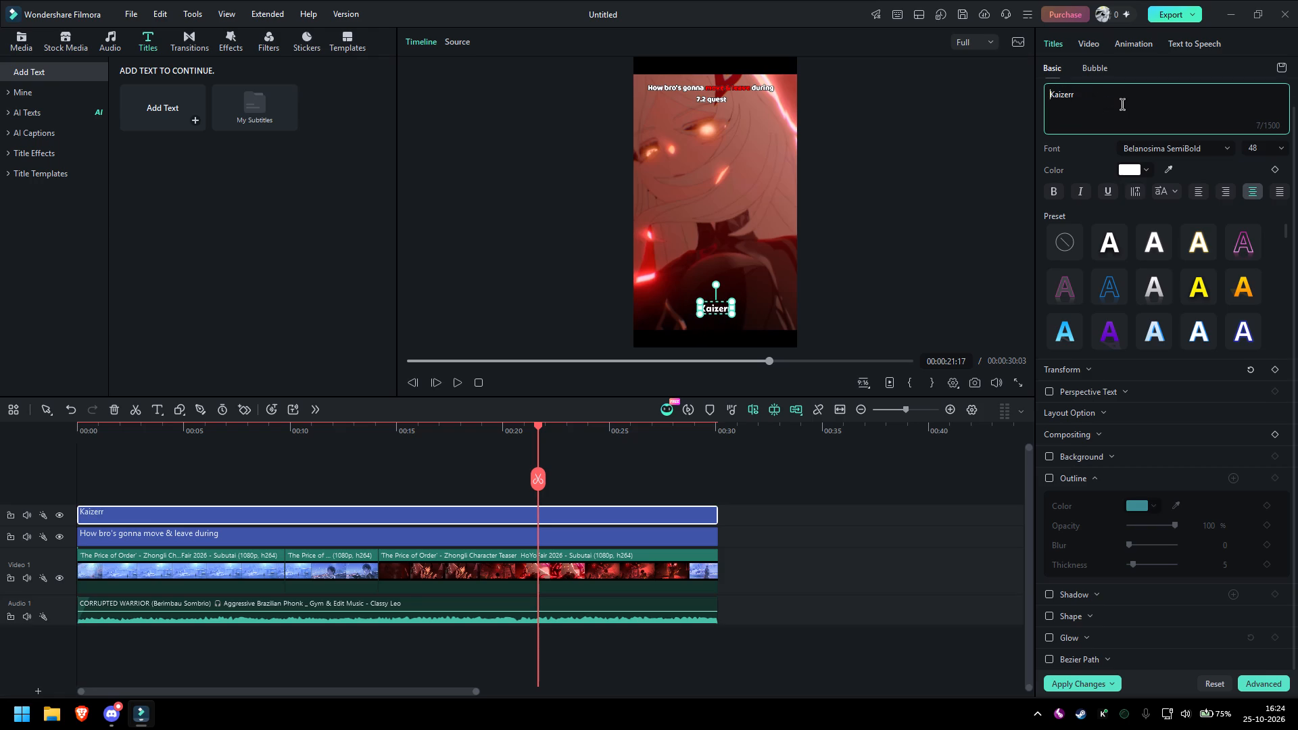
key("shift+at")
left_click(1115, 97)
left_click(680, 383)
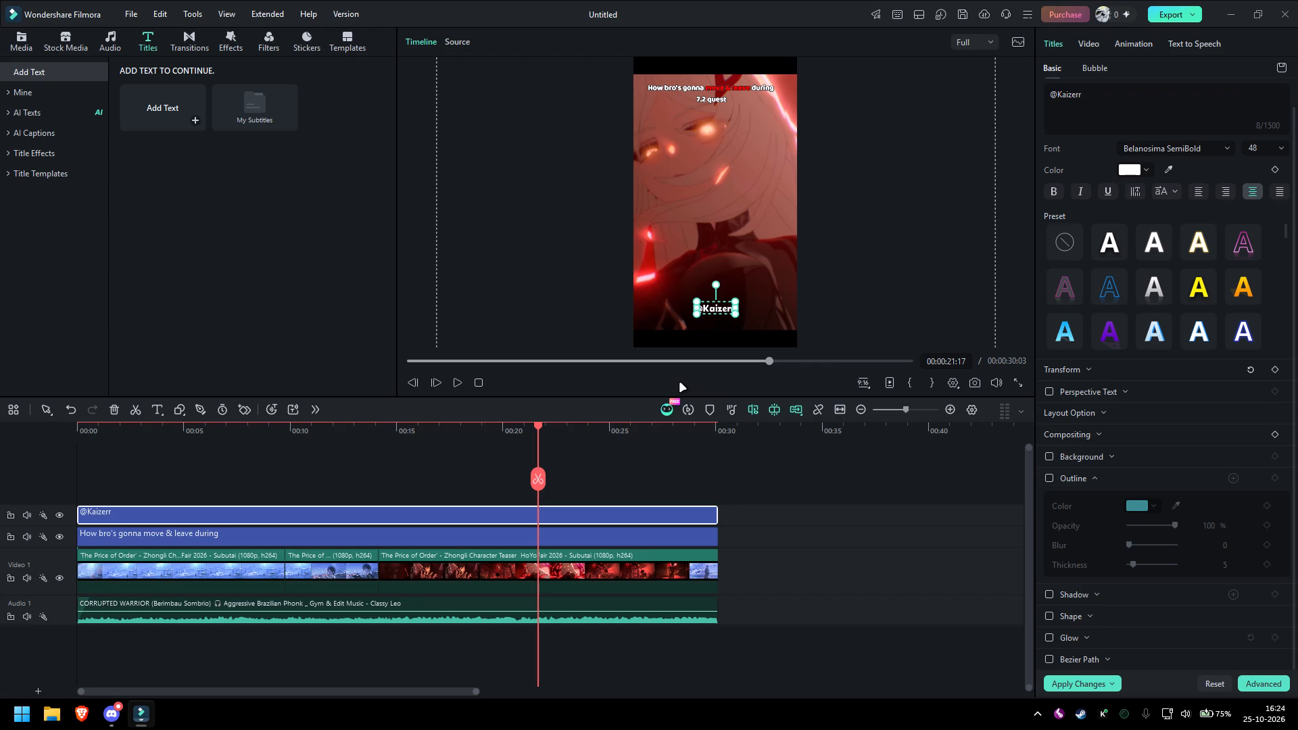
scroll(1125, 422, "down", 2)
scroll(1061, 474, "down", 3)
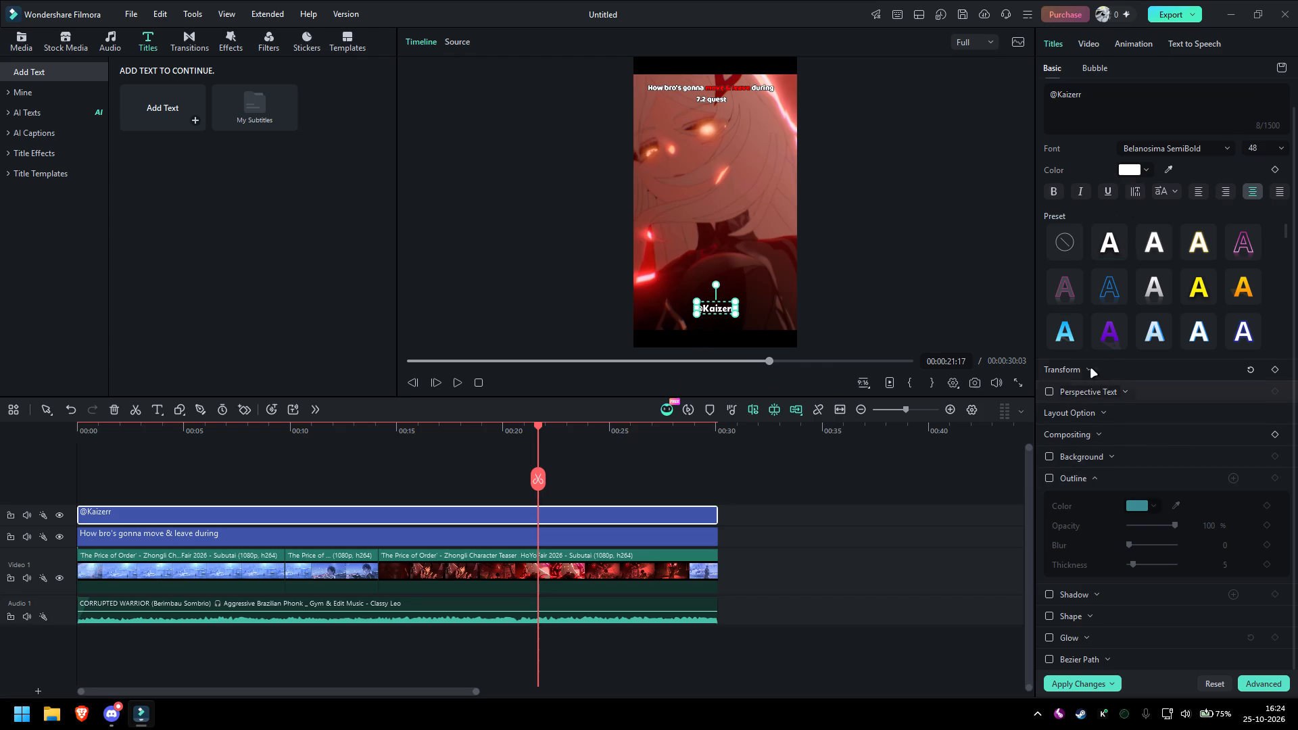
left_click(1090, 369)
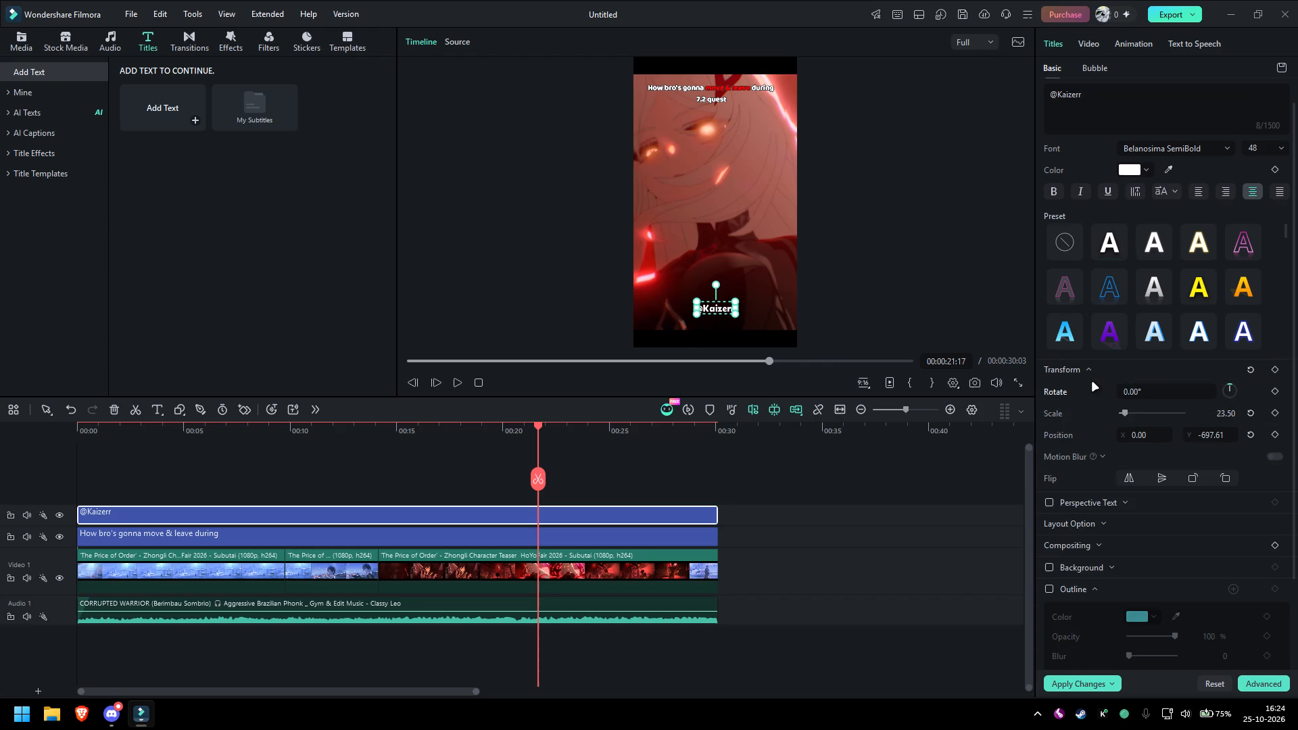
left_click(1090, 372)
left_click(1101, 413)
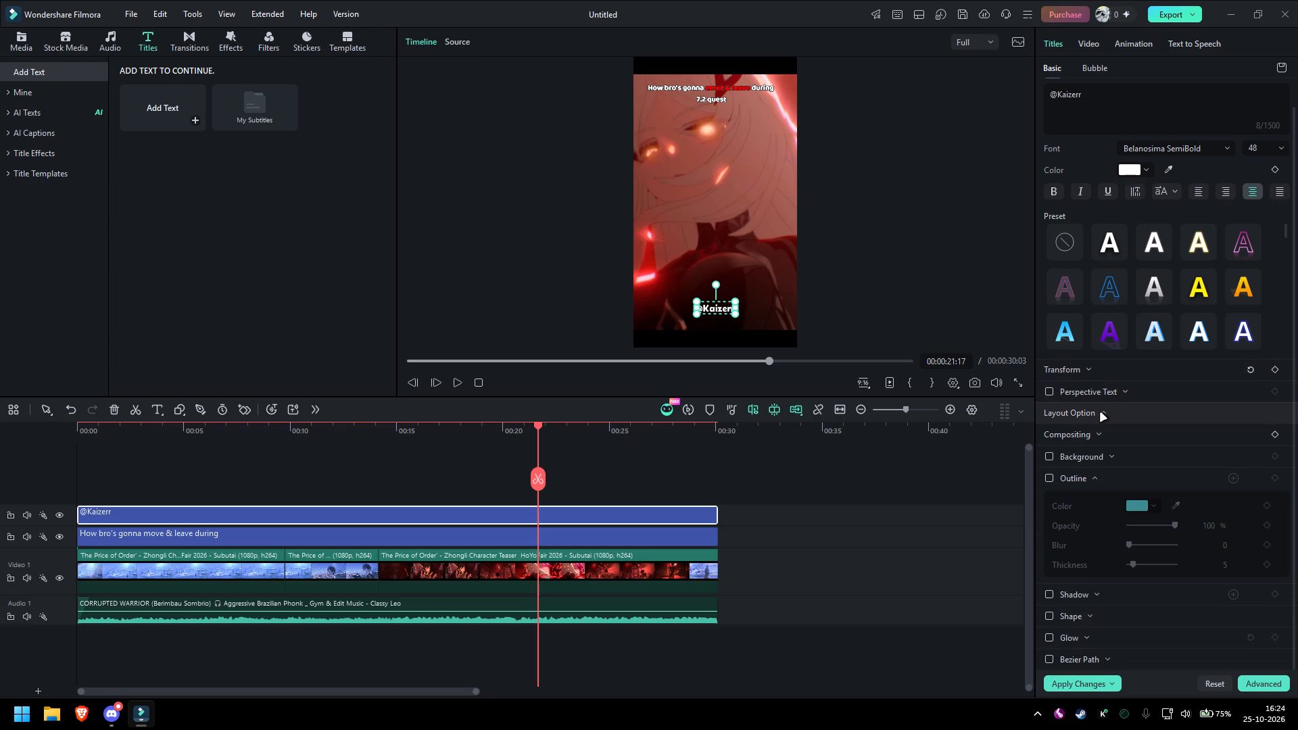
left_click(1101, 413)
left_click(1095, 441)
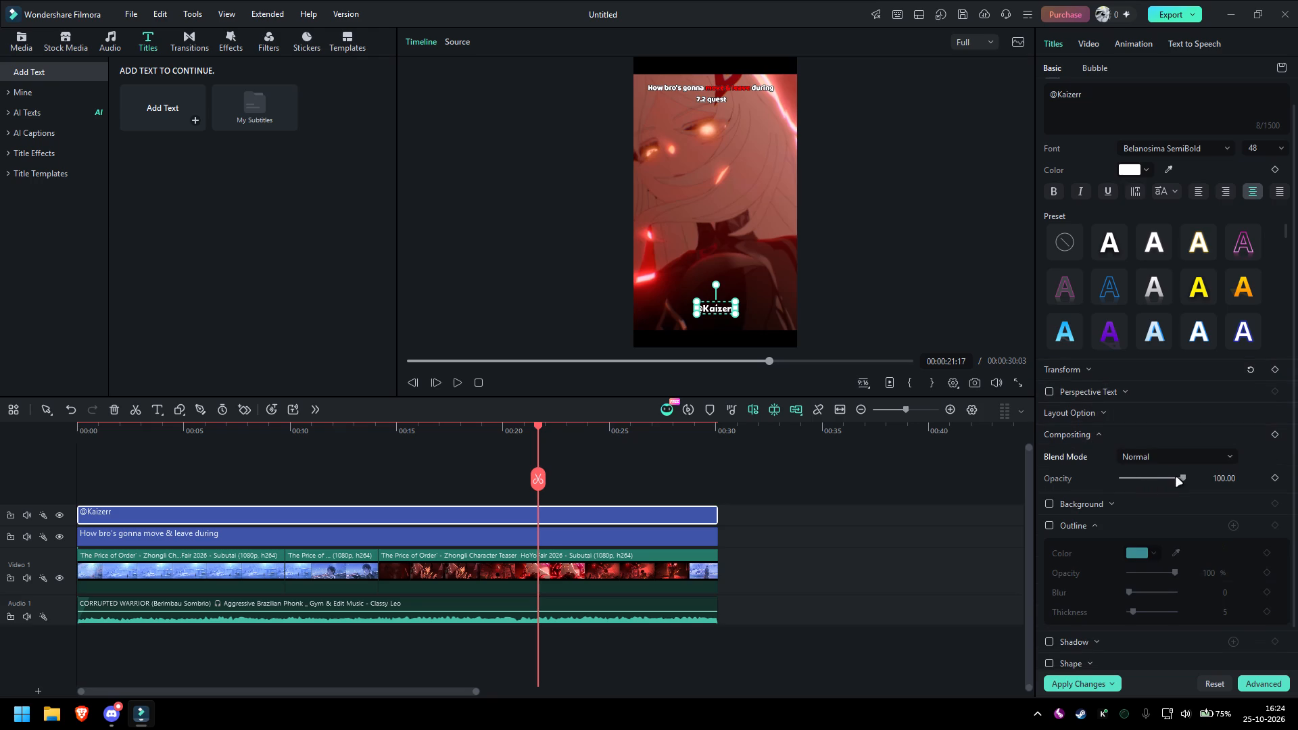
left_click_drag(1181, 477, 1140, 479)
left_click(717, 309)
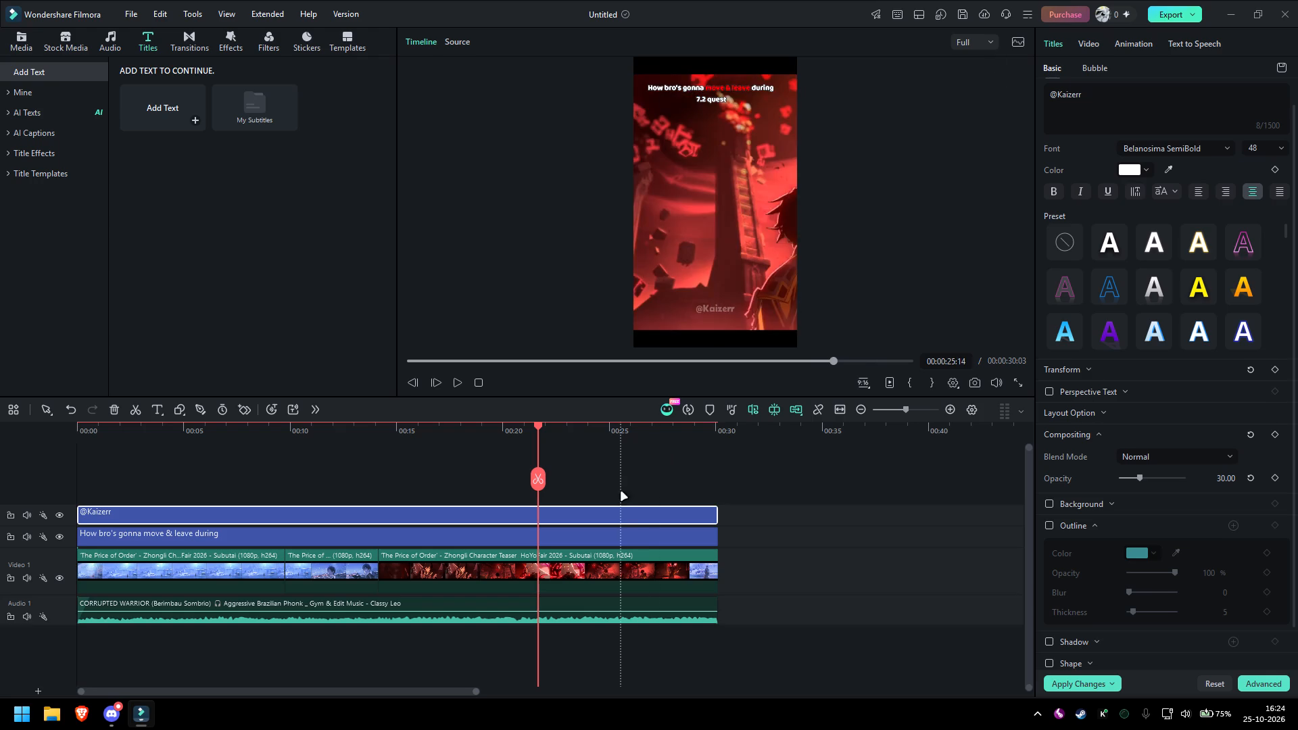
double_click(627, 514)
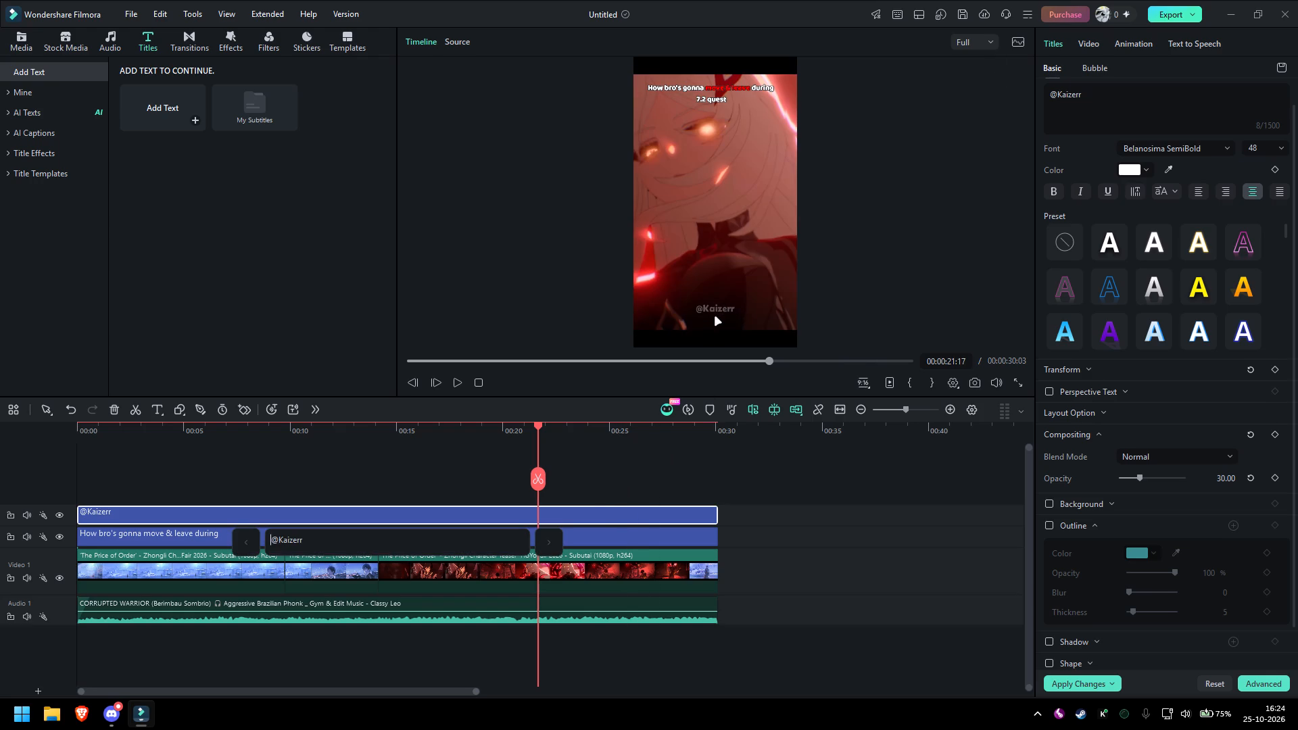
left_click(720, 310)
left_click_drag(720, 310, 719, 298)
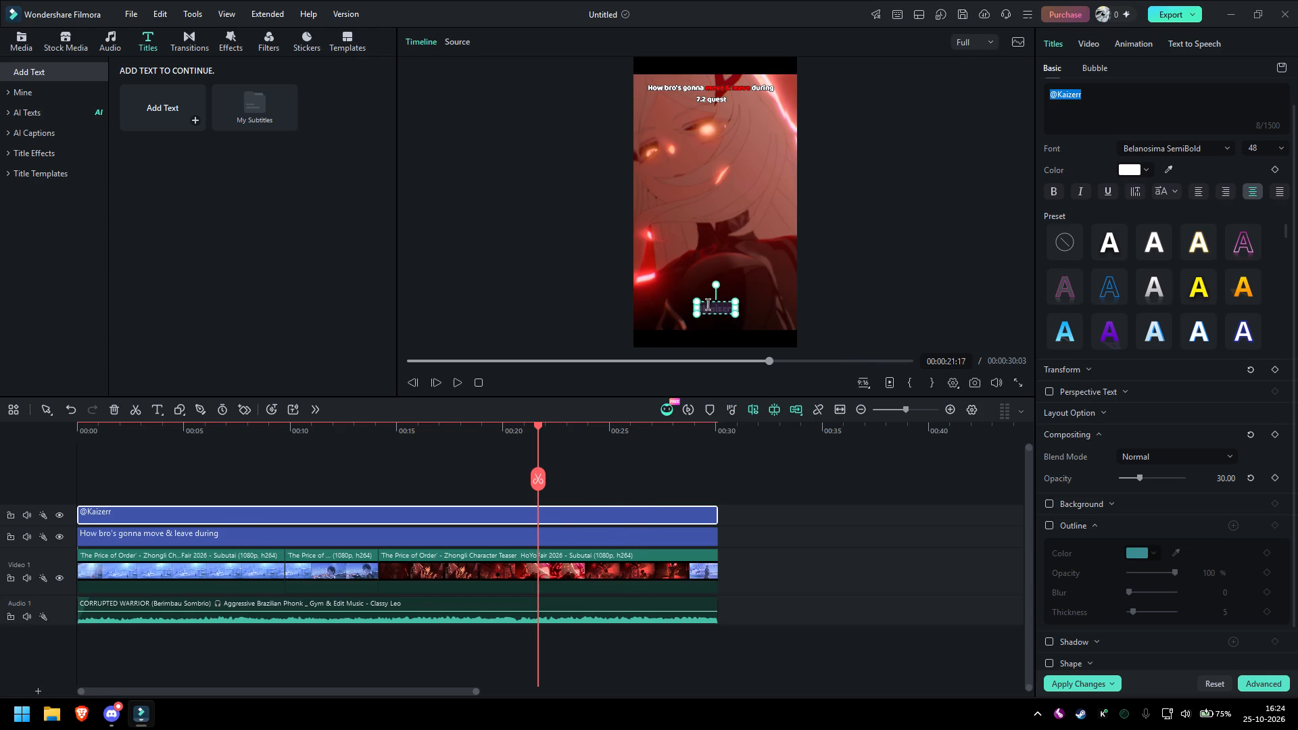
left_click_drag(719, 302, 719, 292)
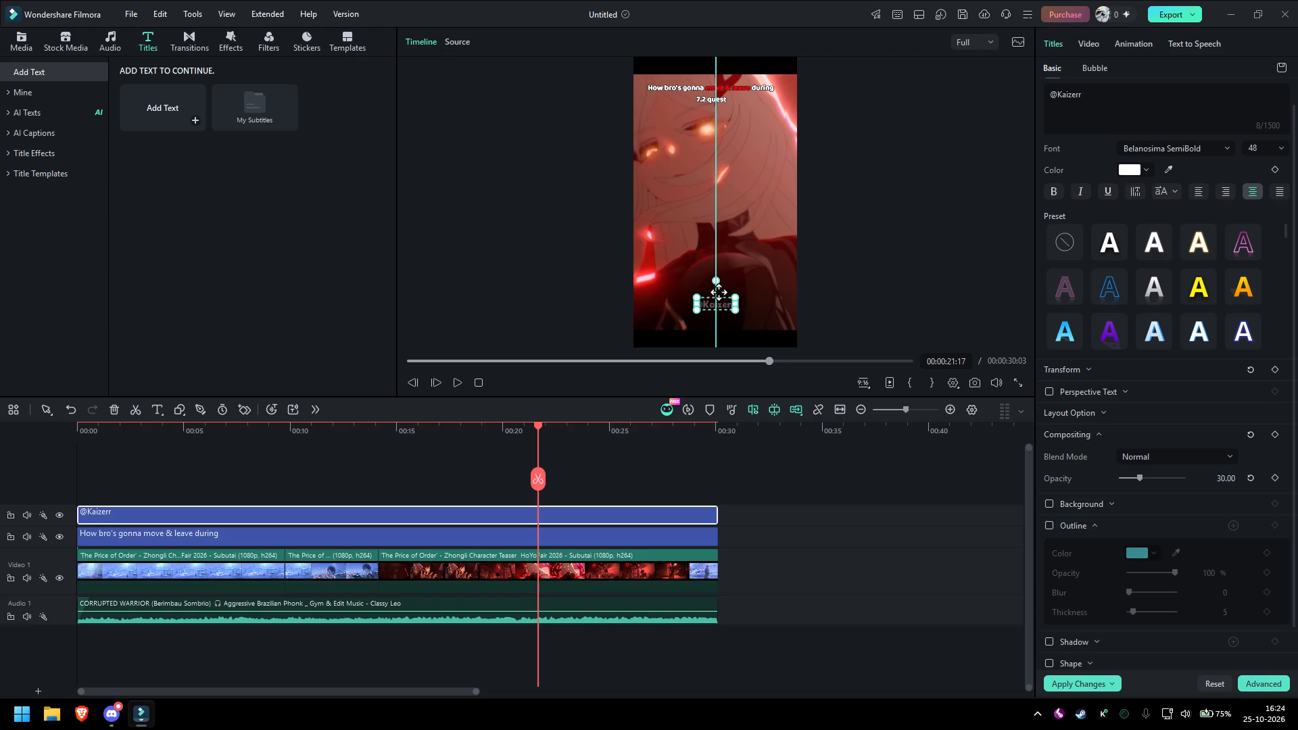
left_click_drag(719, 292, 719, 287)
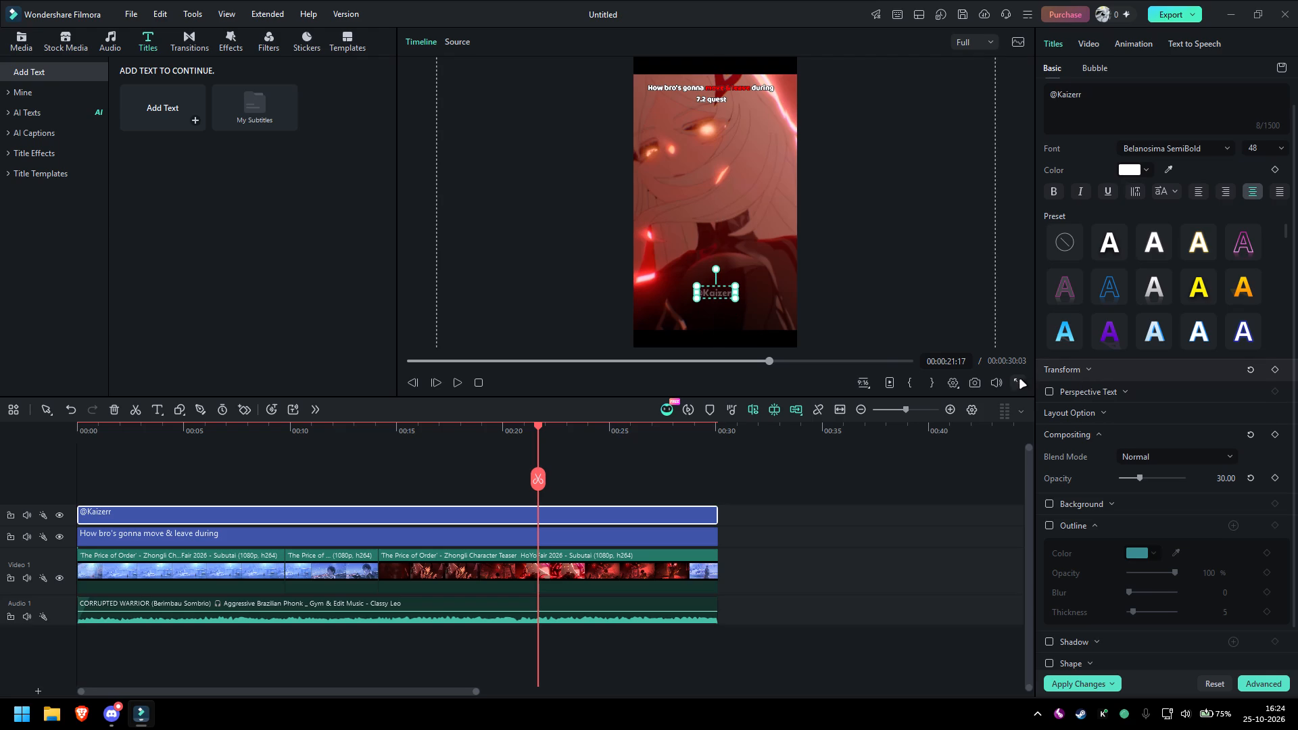
left_click(1013, 383)
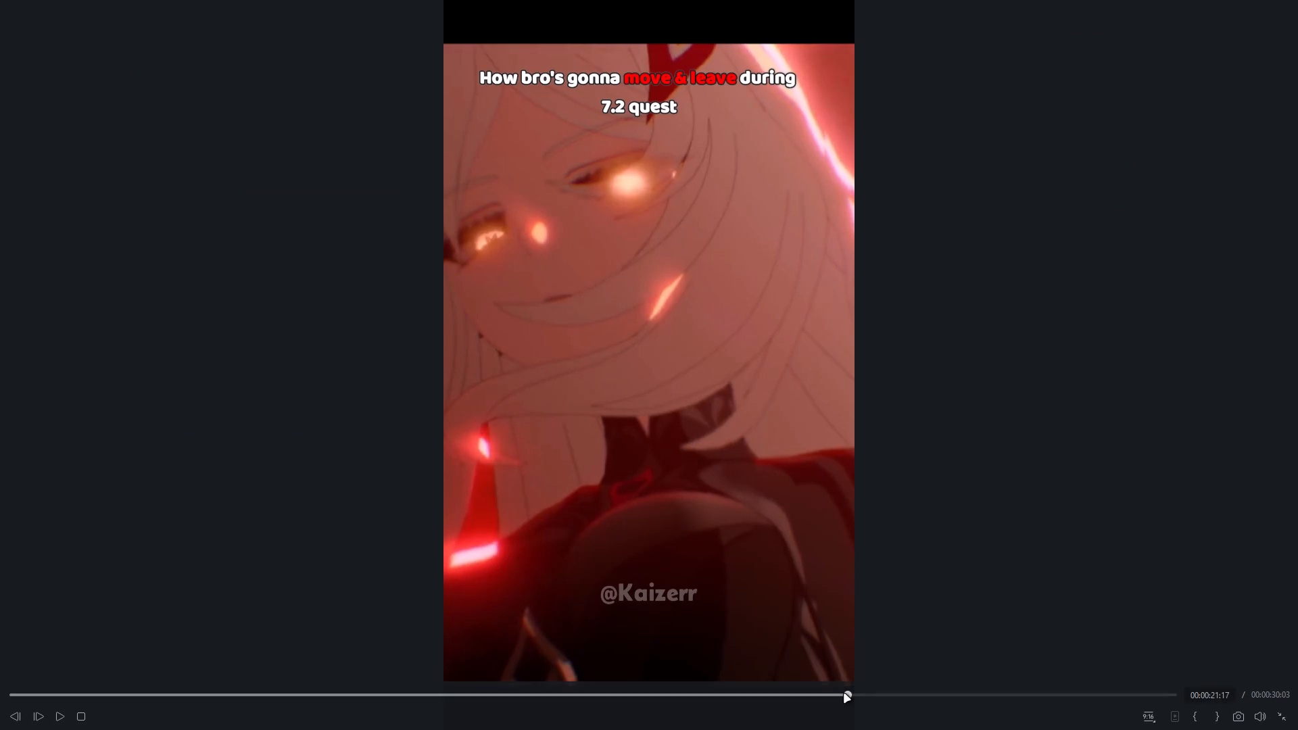
left_click_drag(845, 694, 0, 729)
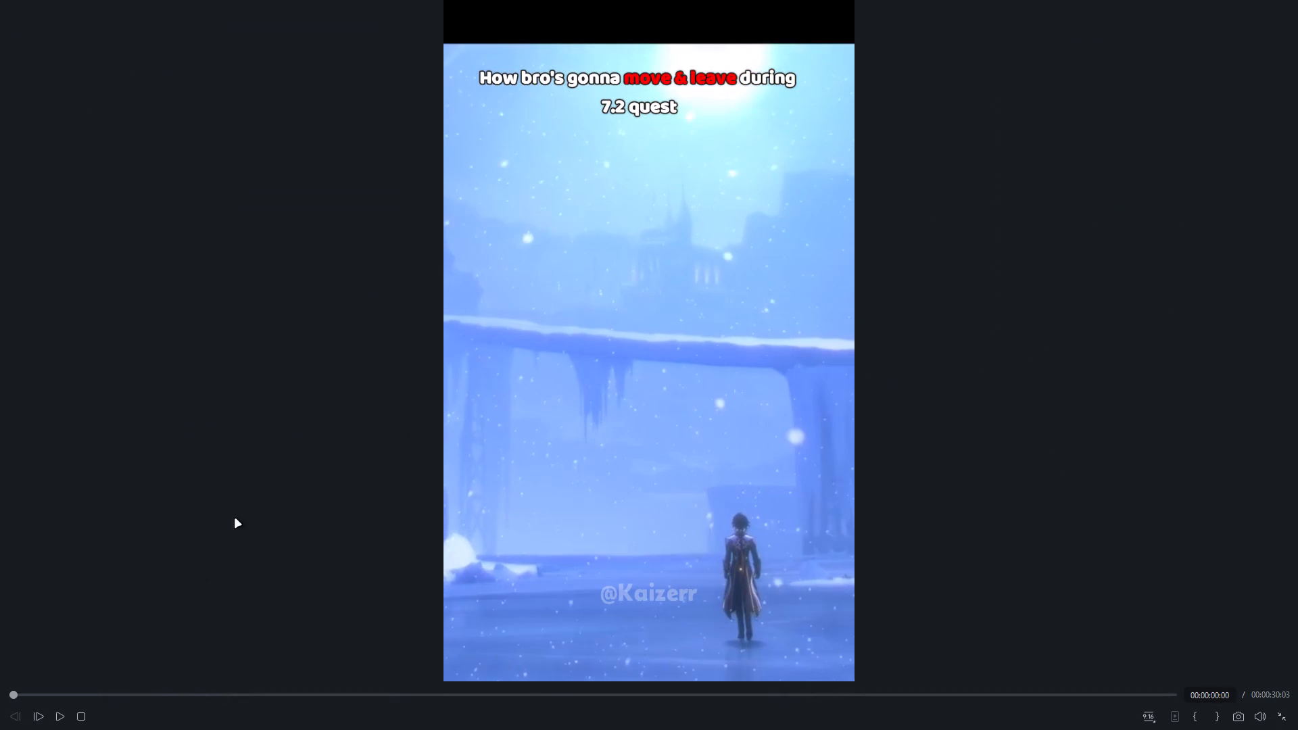
key("space")
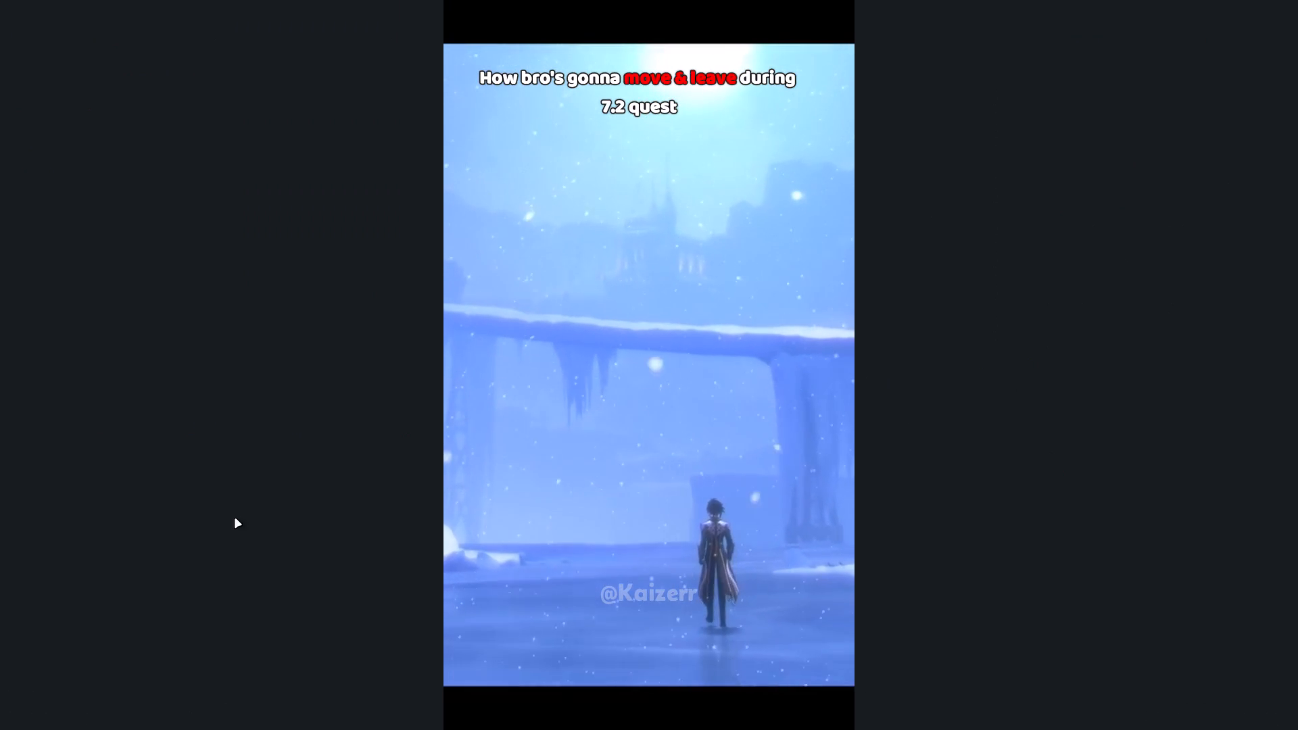
key("Escape")
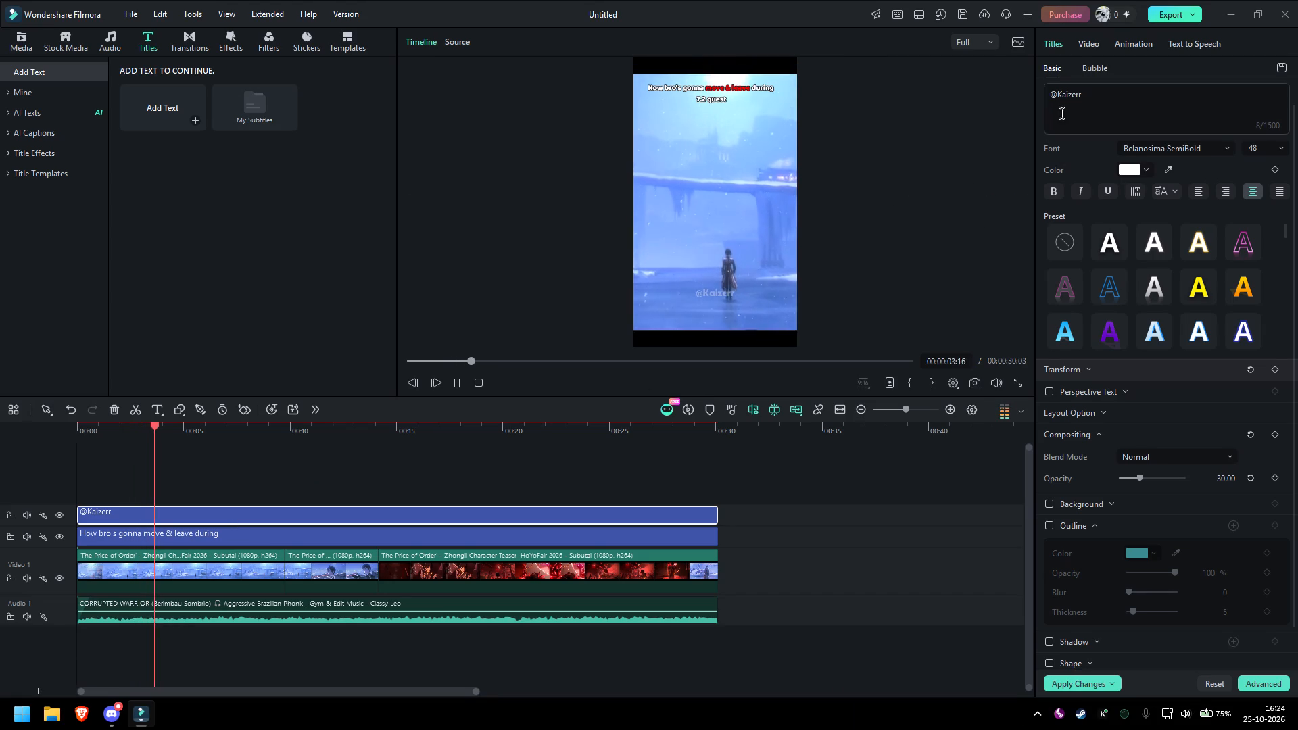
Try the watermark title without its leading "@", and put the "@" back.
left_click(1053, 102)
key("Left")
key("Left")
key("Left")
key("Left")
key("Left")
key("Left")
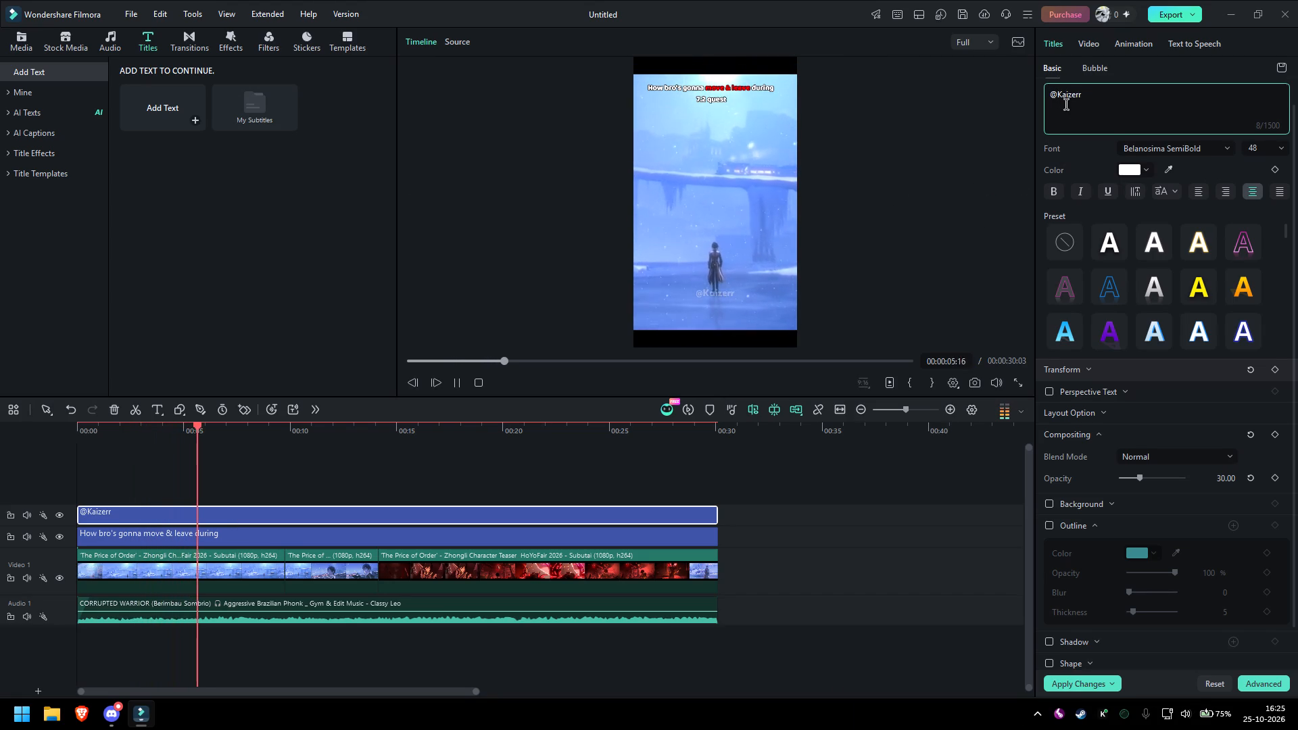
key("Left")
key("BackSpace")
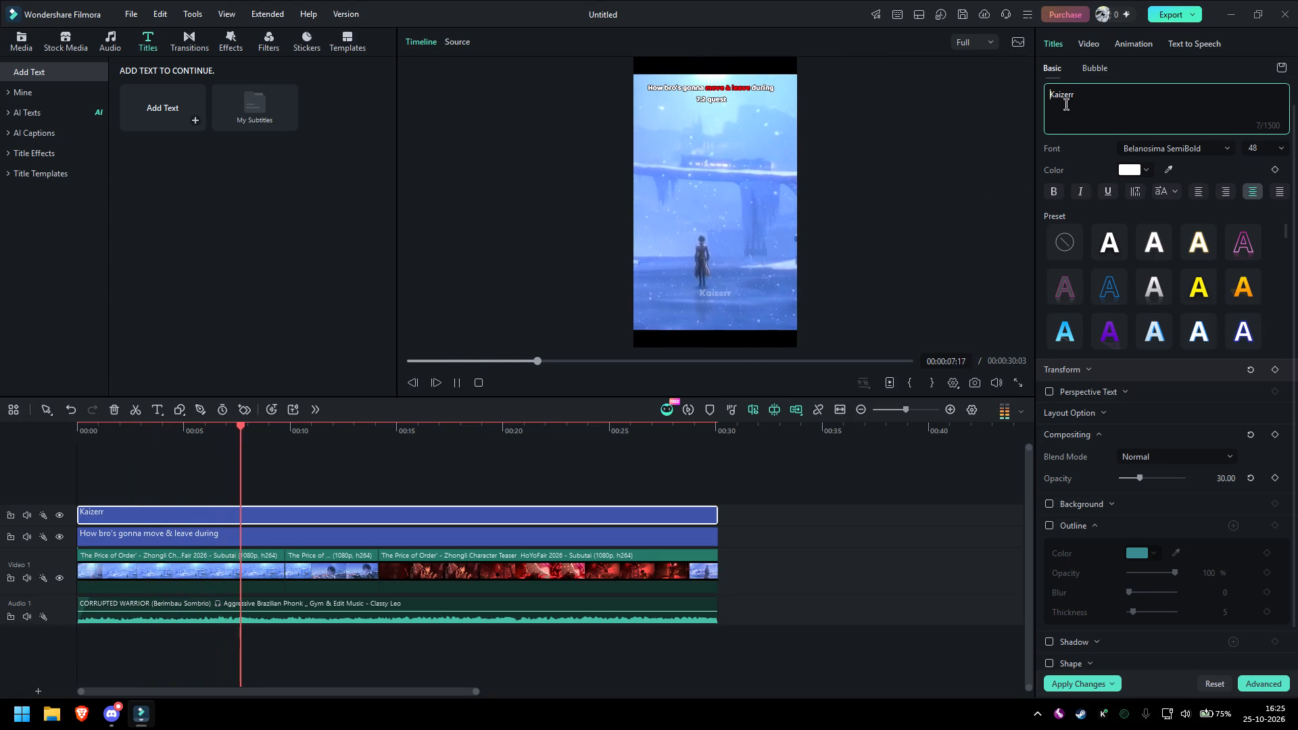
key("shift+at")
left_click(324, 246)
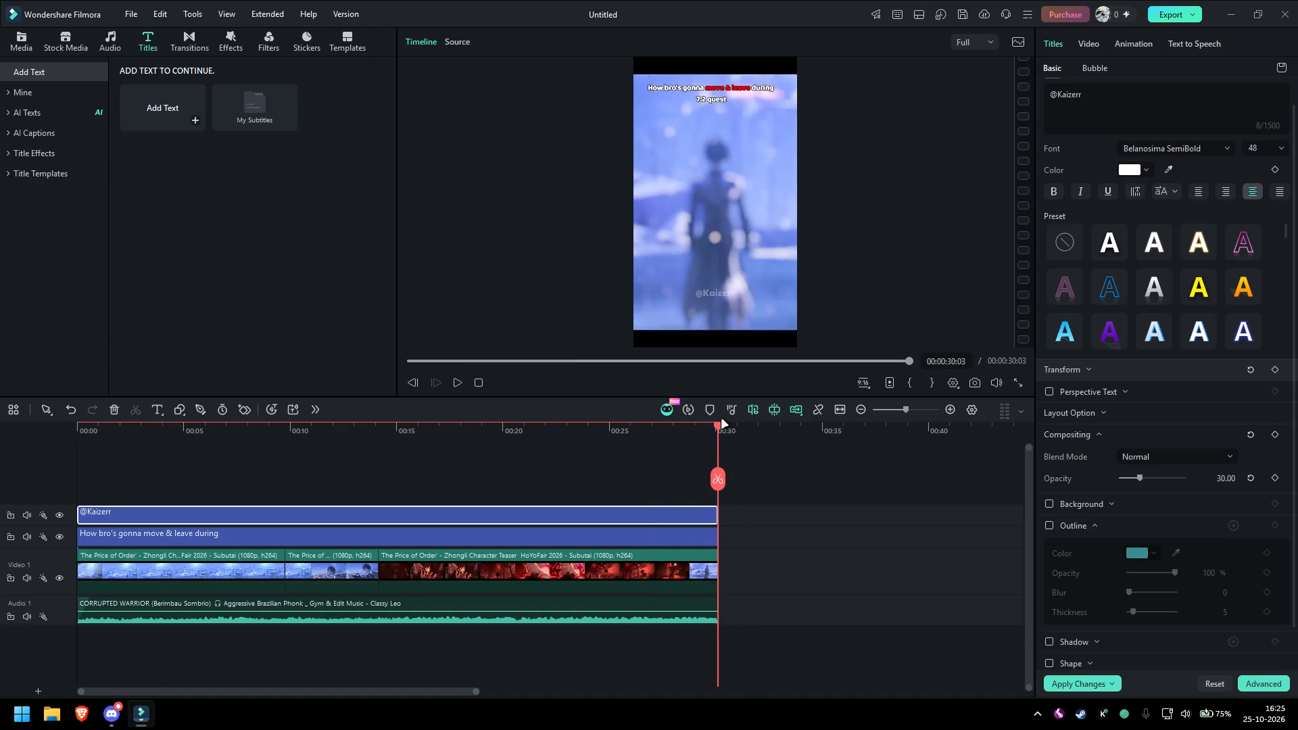
Return the playhead to the start of the timeline.
left_click_drag(718, 423, 13, 447)
left_click(261, 259)
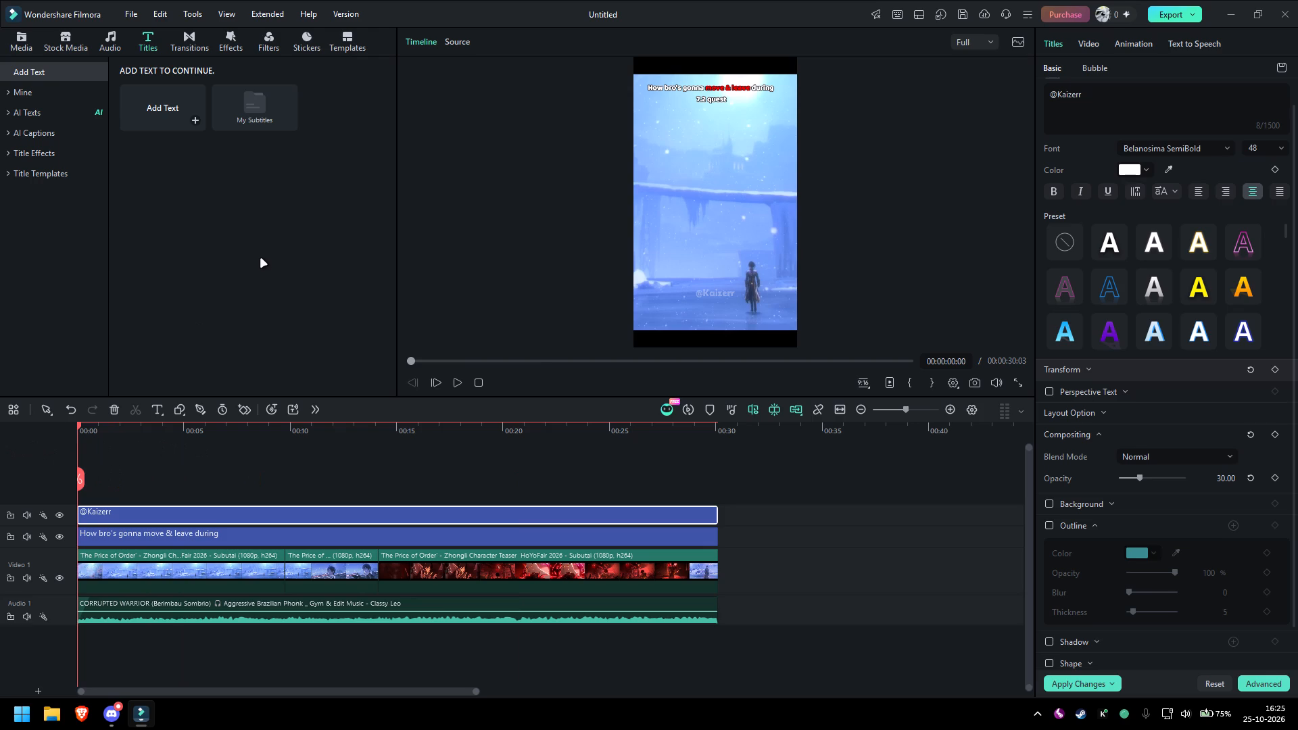
Start an export to device and set its save location to the Youtube folder inside Videos.
left_click(1189, 10)
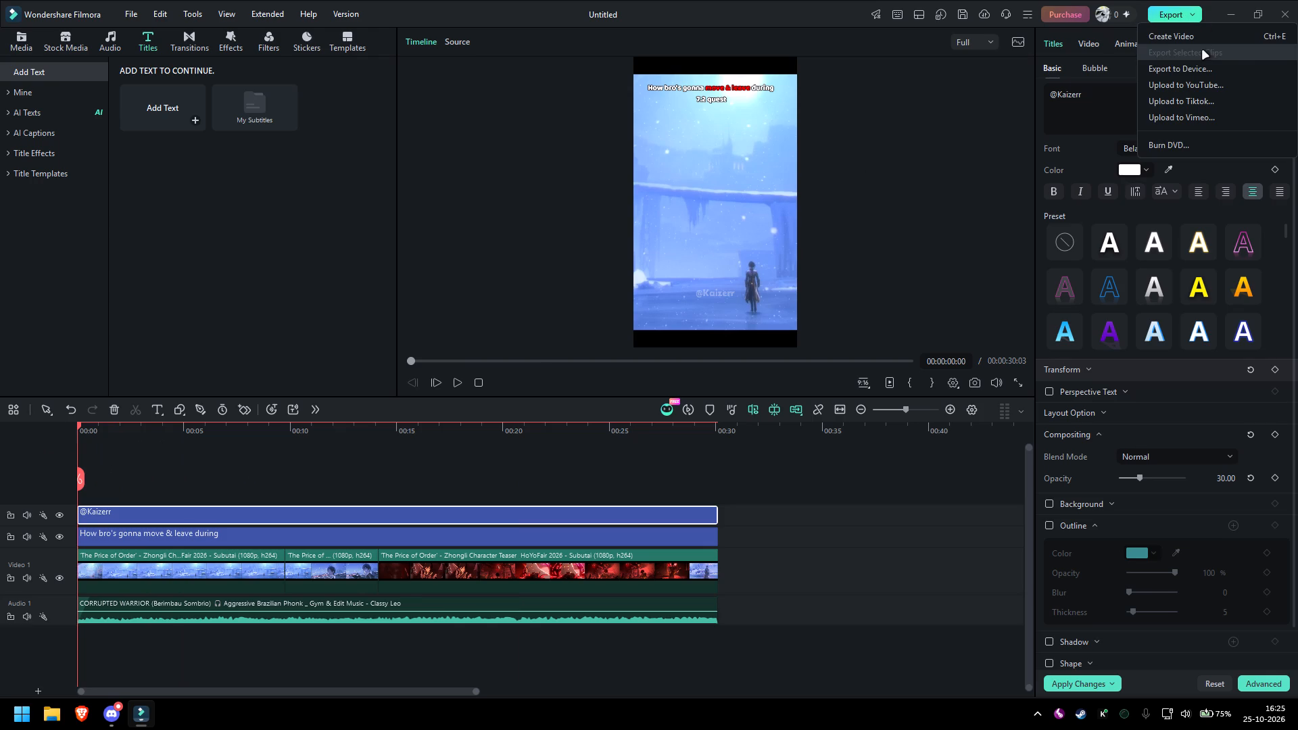
left_click(1211, 69)
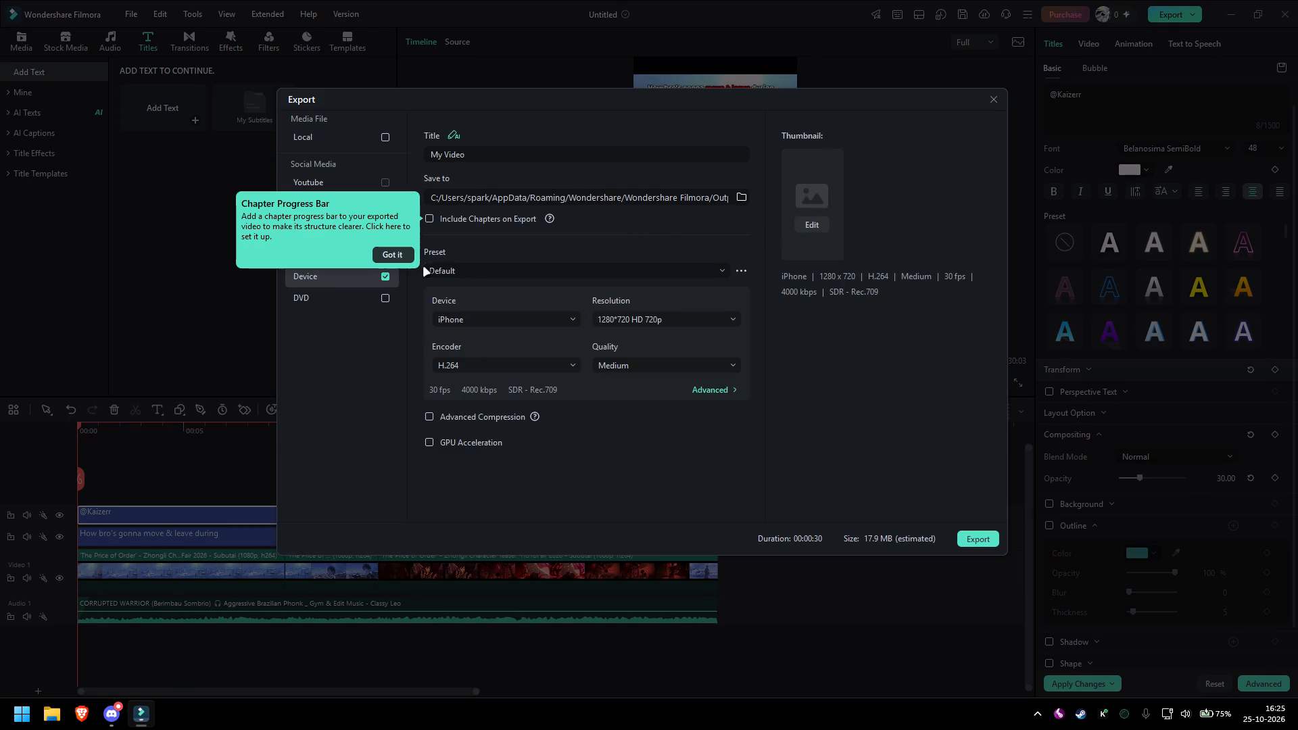
left_click(410, 256)
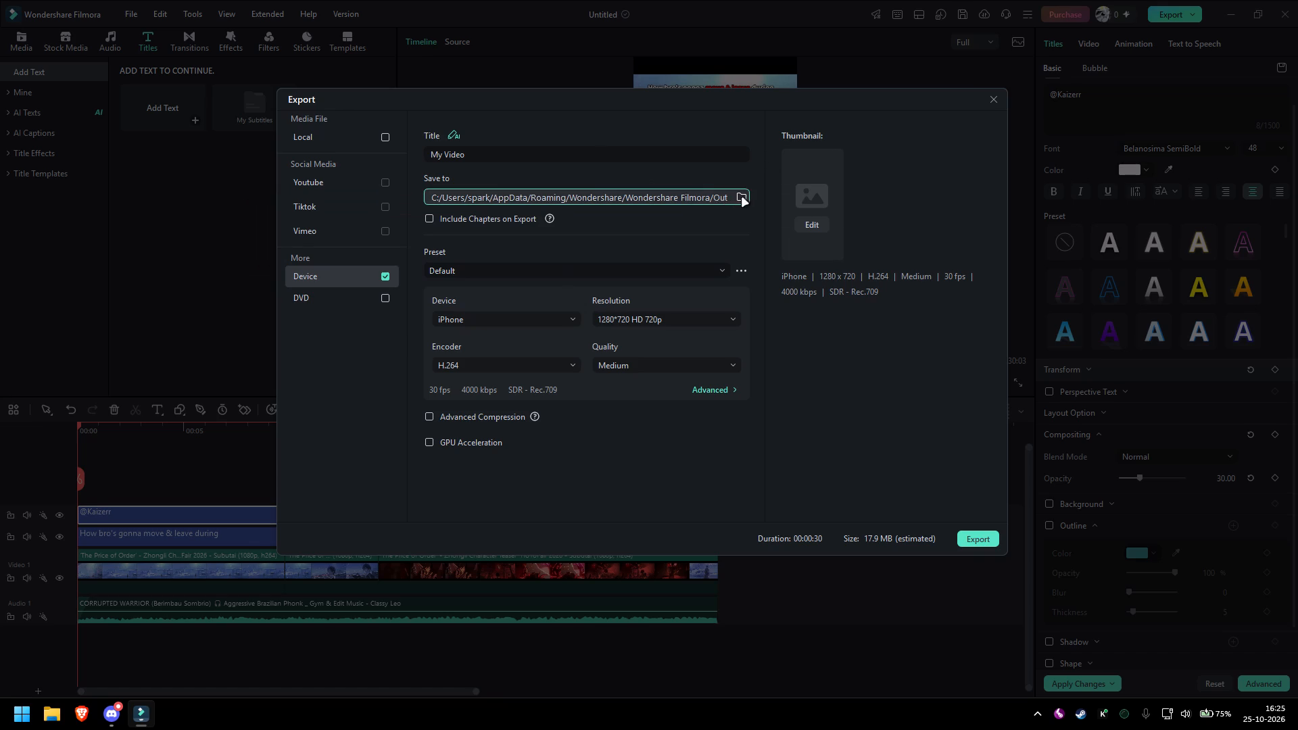
left_click(746, 198)
left_click(331, 299)
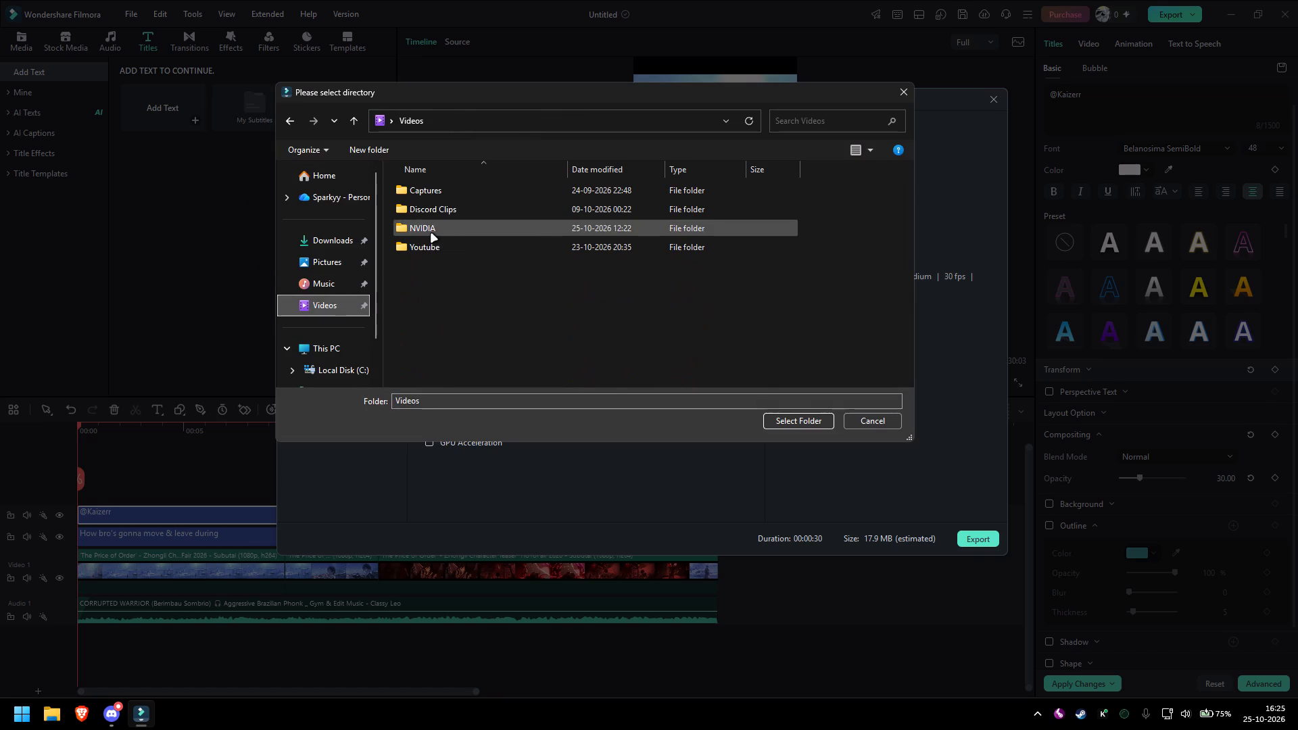
double_click(440, 243)
left_click(782, 420)
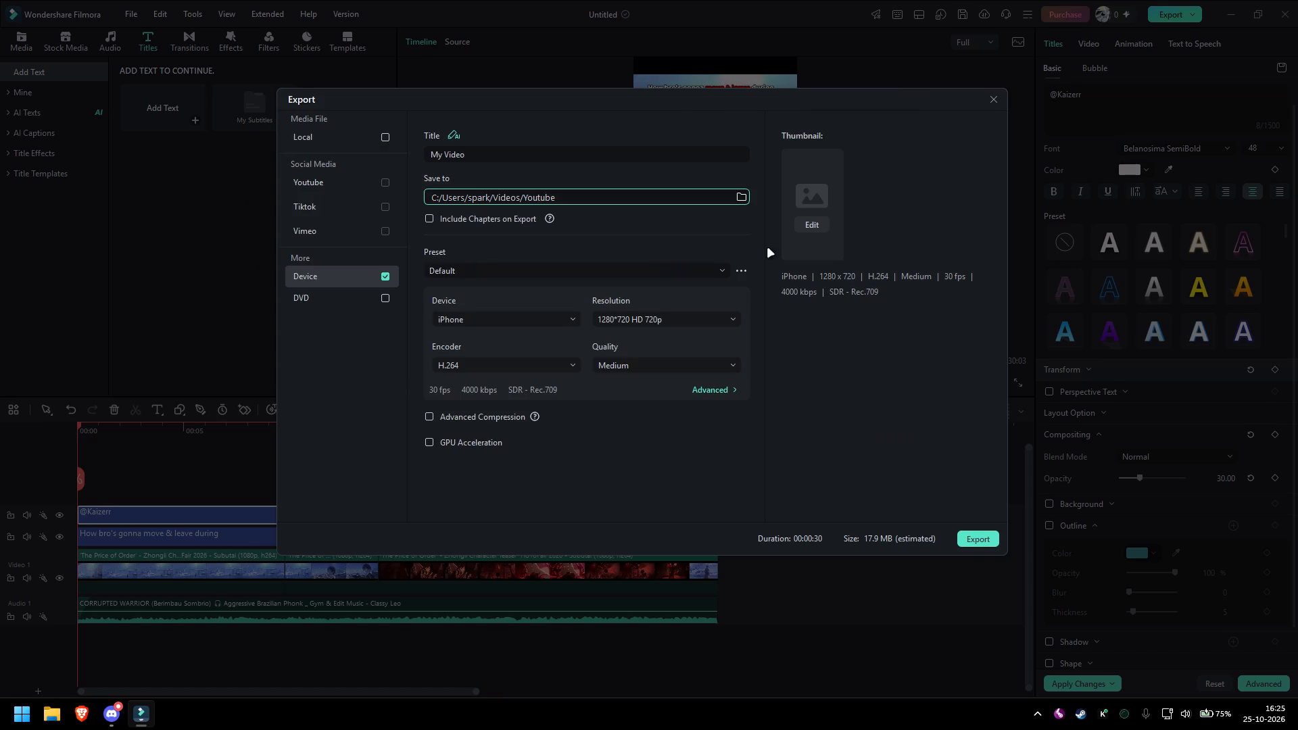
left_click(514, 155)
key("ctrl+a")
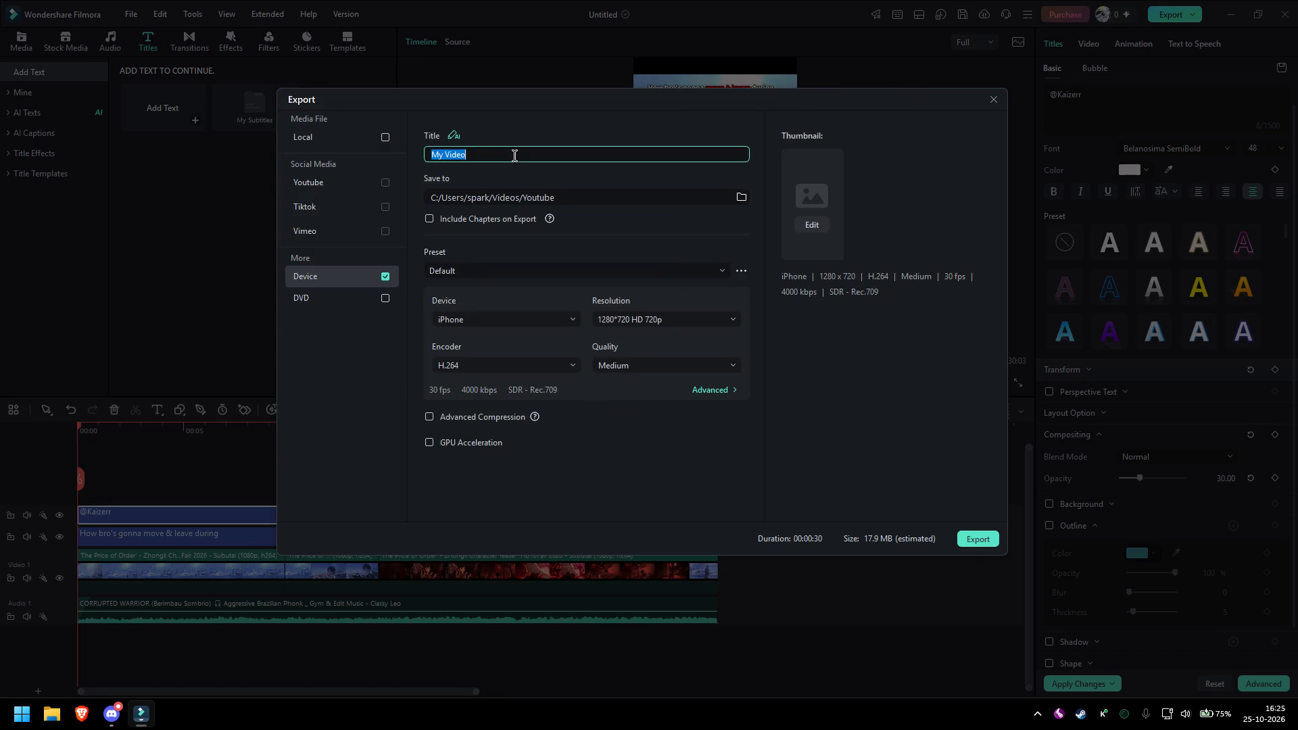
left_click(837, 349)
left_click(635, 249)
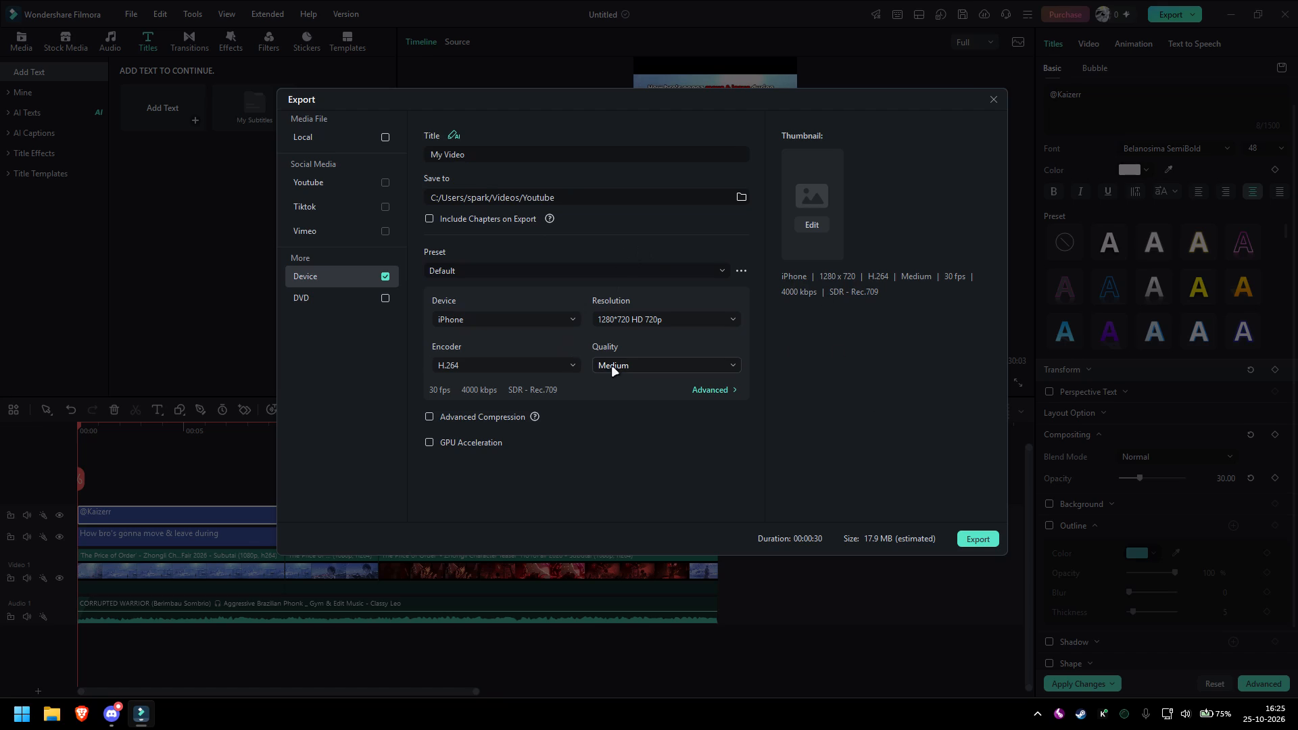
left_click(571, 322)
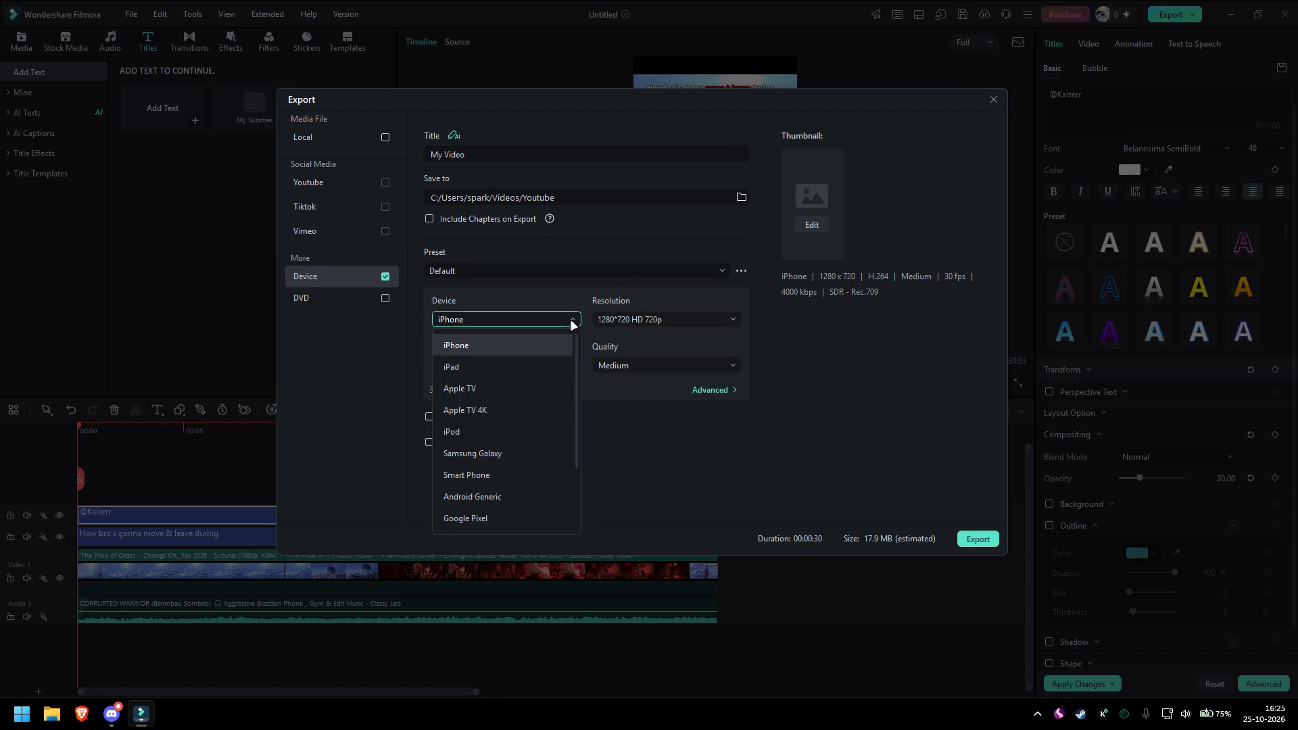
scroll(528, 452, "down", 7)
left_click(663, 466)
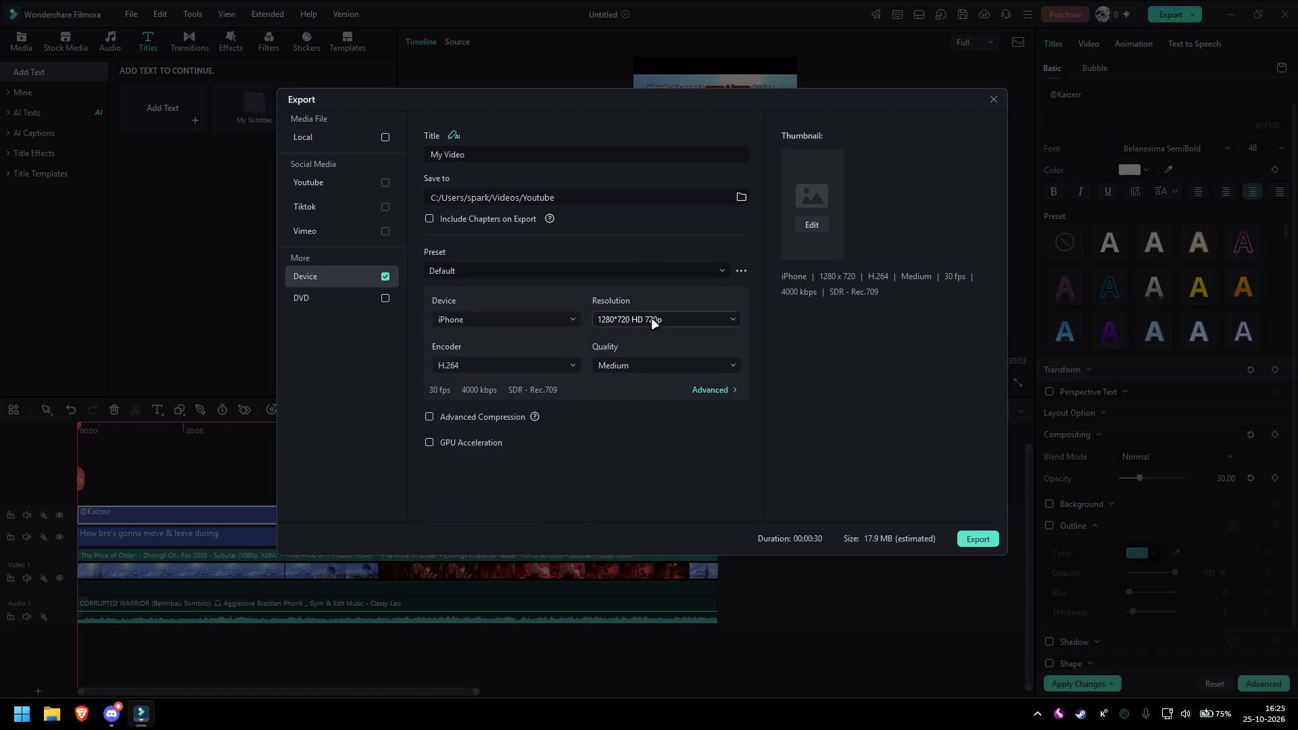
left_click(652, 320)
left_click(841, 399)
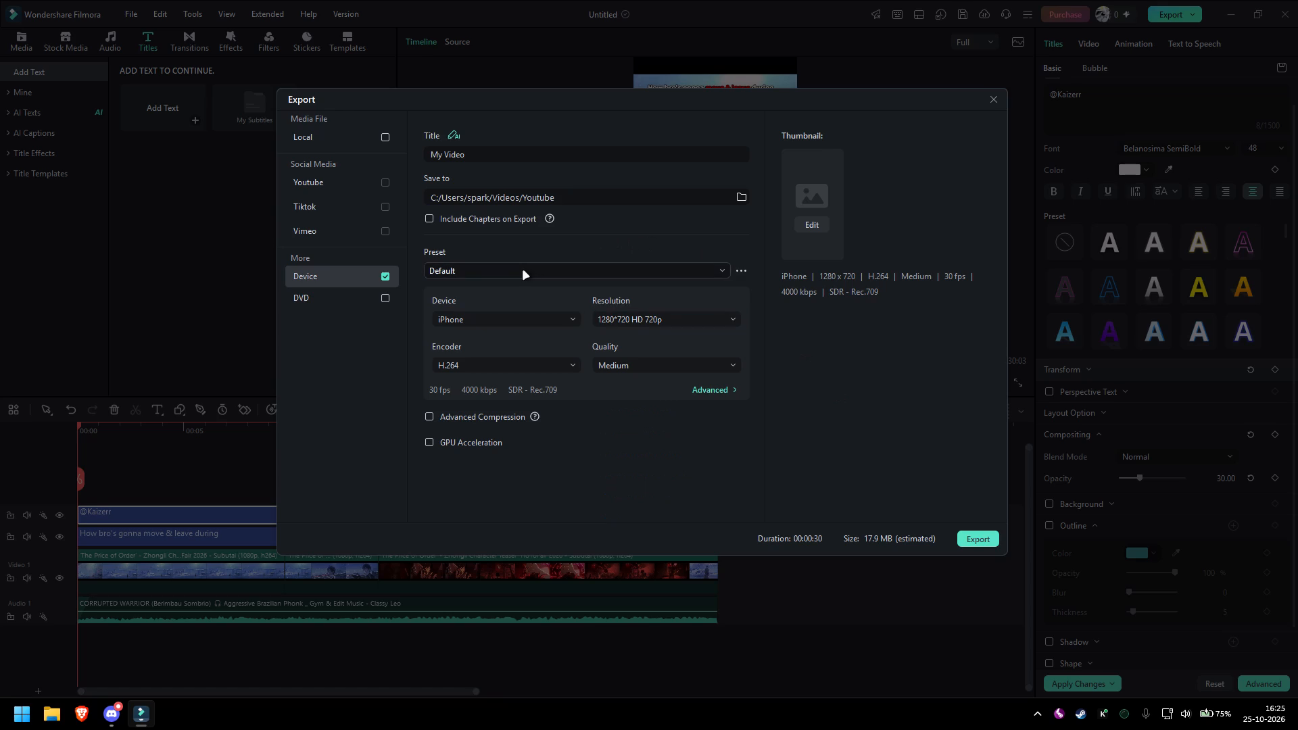
Switch the export preset to Custom.
left_click(523, 271)
left_click(500, 333)
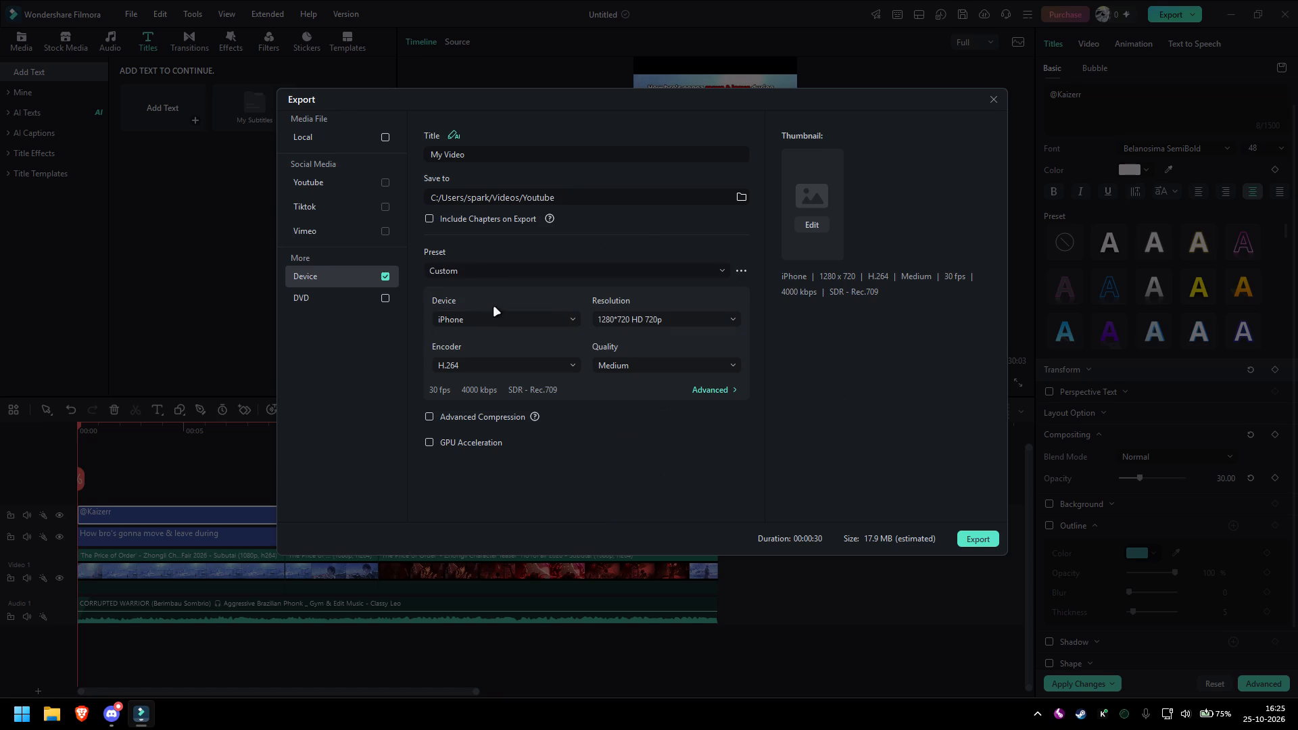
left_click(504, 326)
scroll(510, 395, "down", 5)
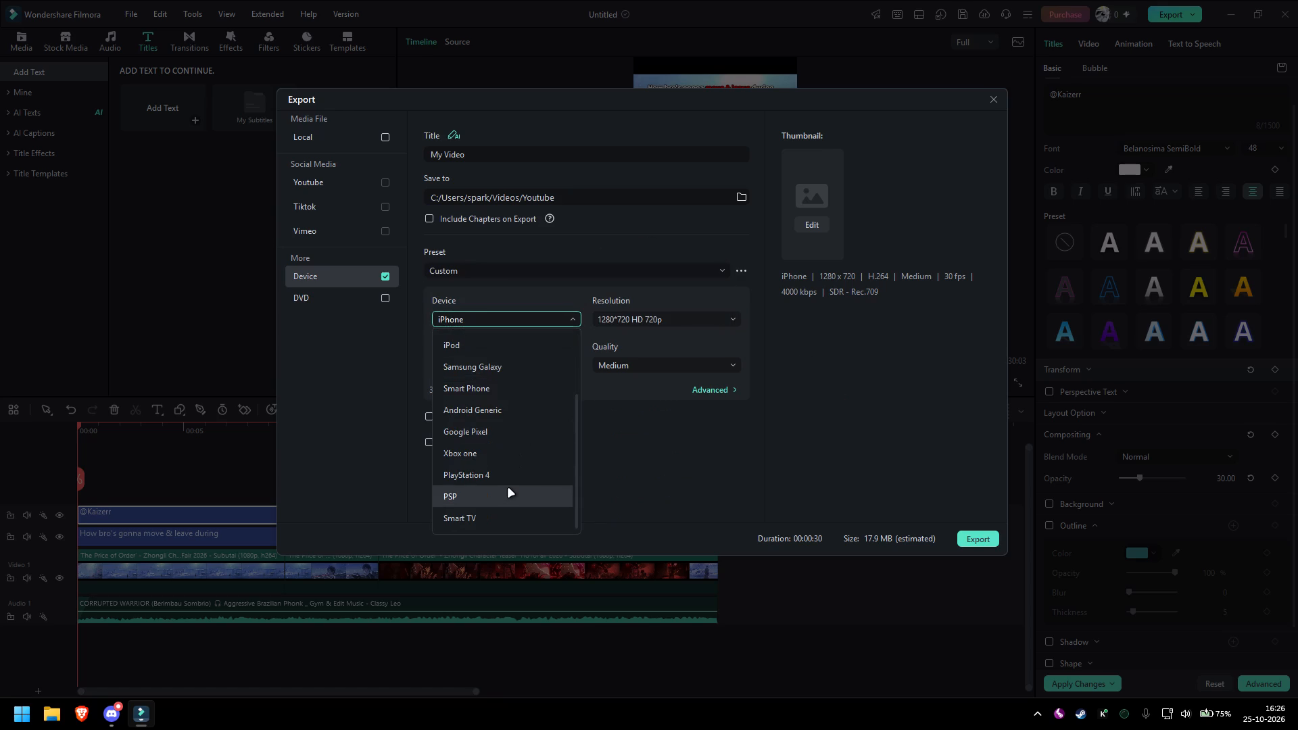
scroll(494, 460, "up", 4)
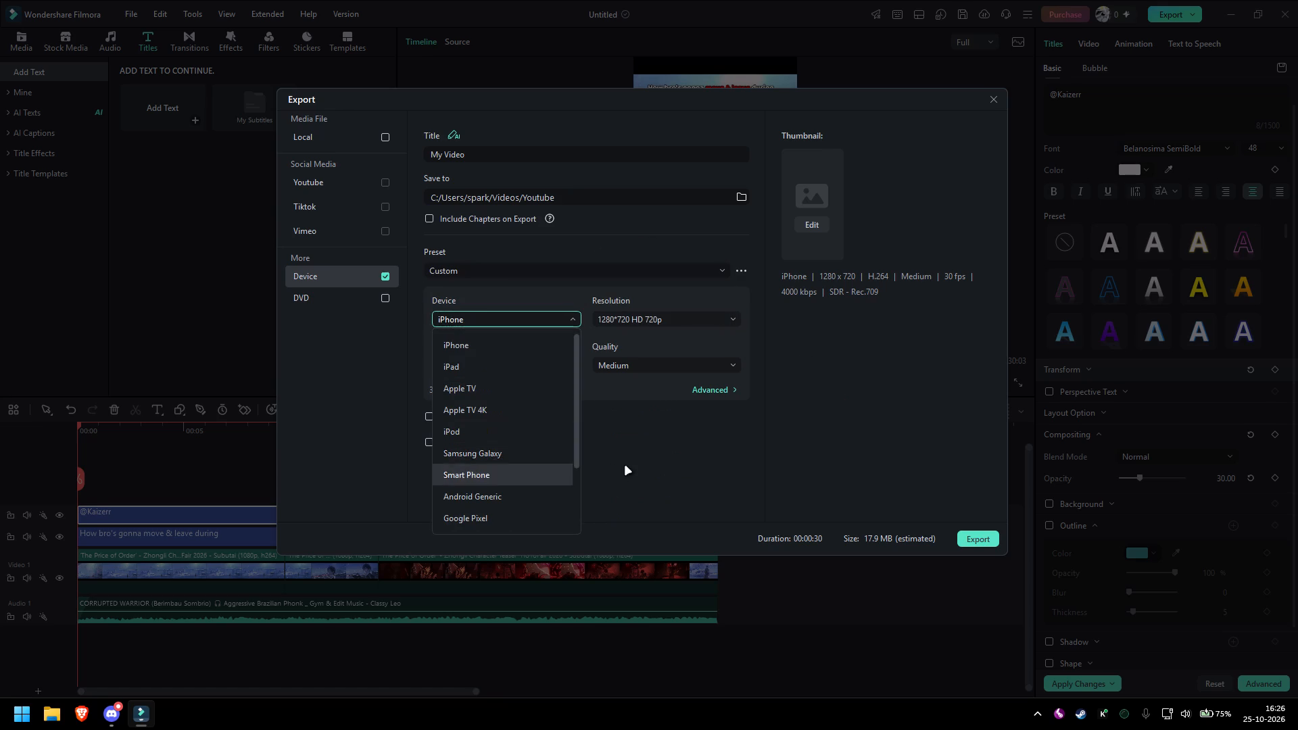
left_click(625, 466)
Set the export quality to High and the resolution to 1920*1080 Full HD 1080p.
left_click(644, 364)
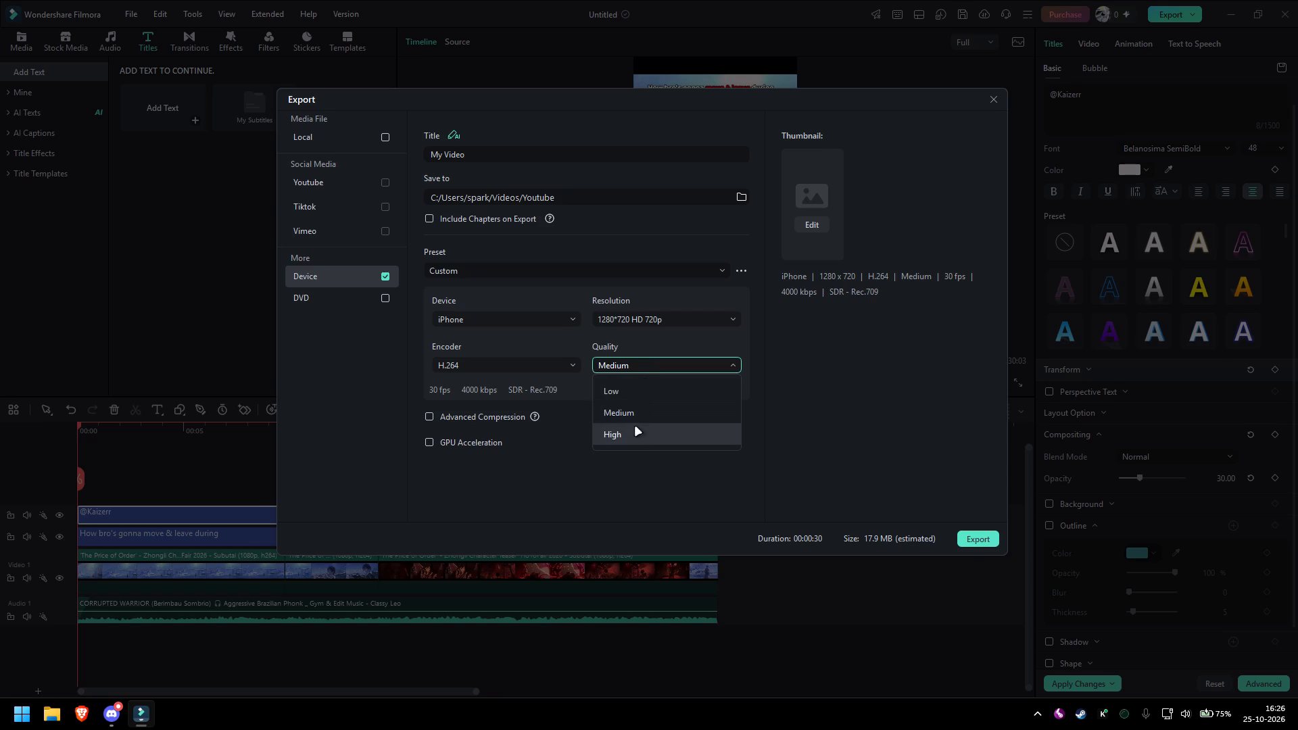
left_click(638, 439)
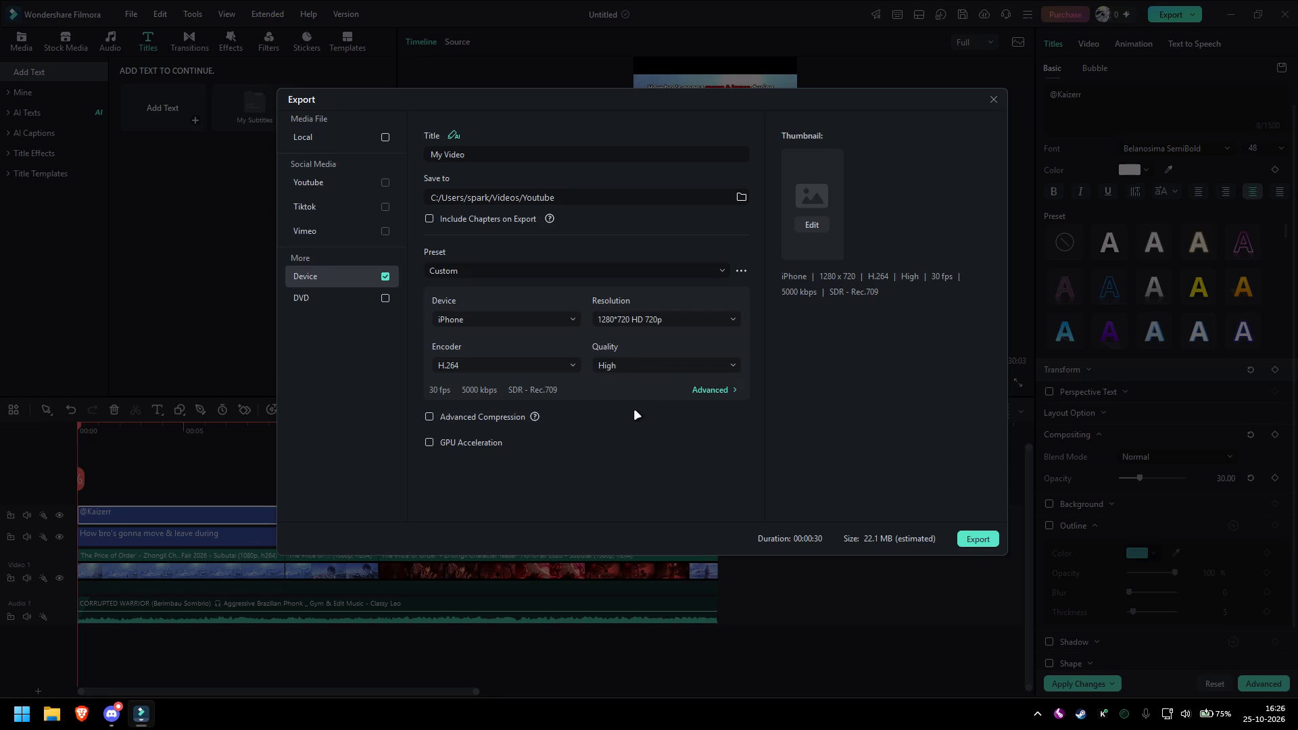
left_click(625, 320)
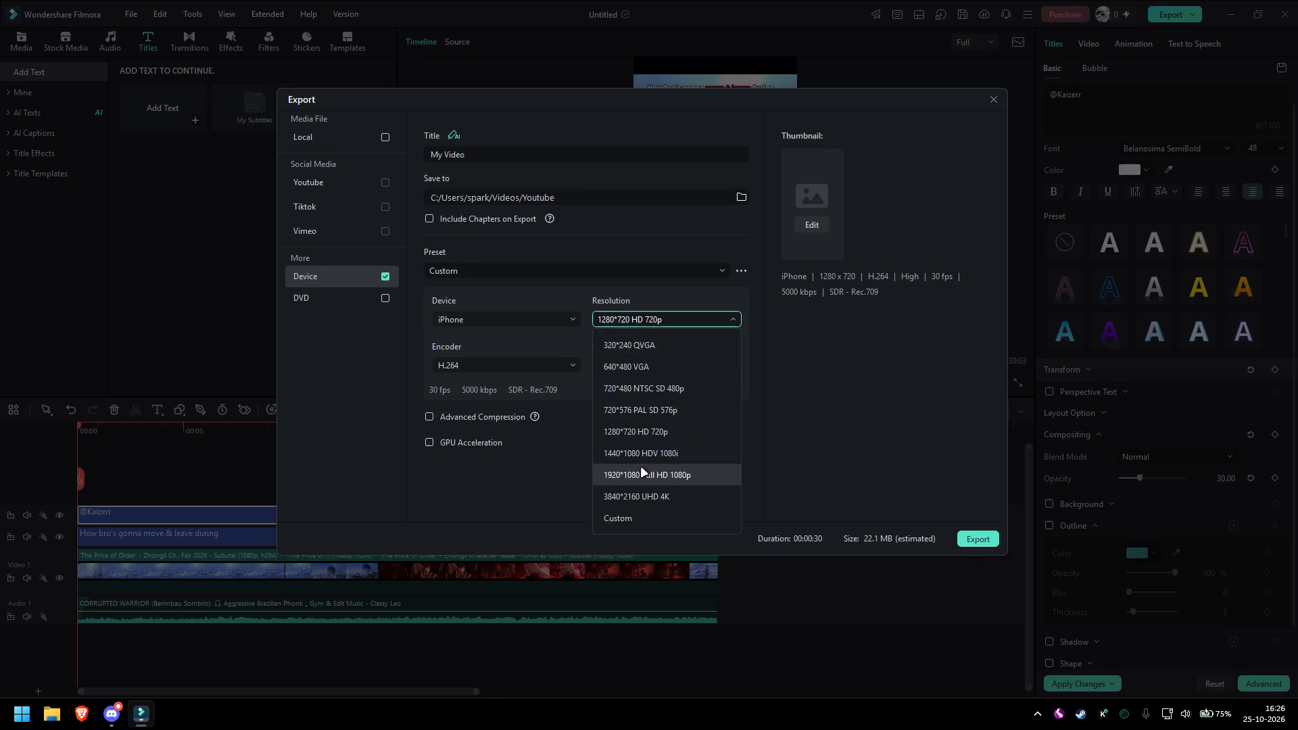
left_click(667, 477)
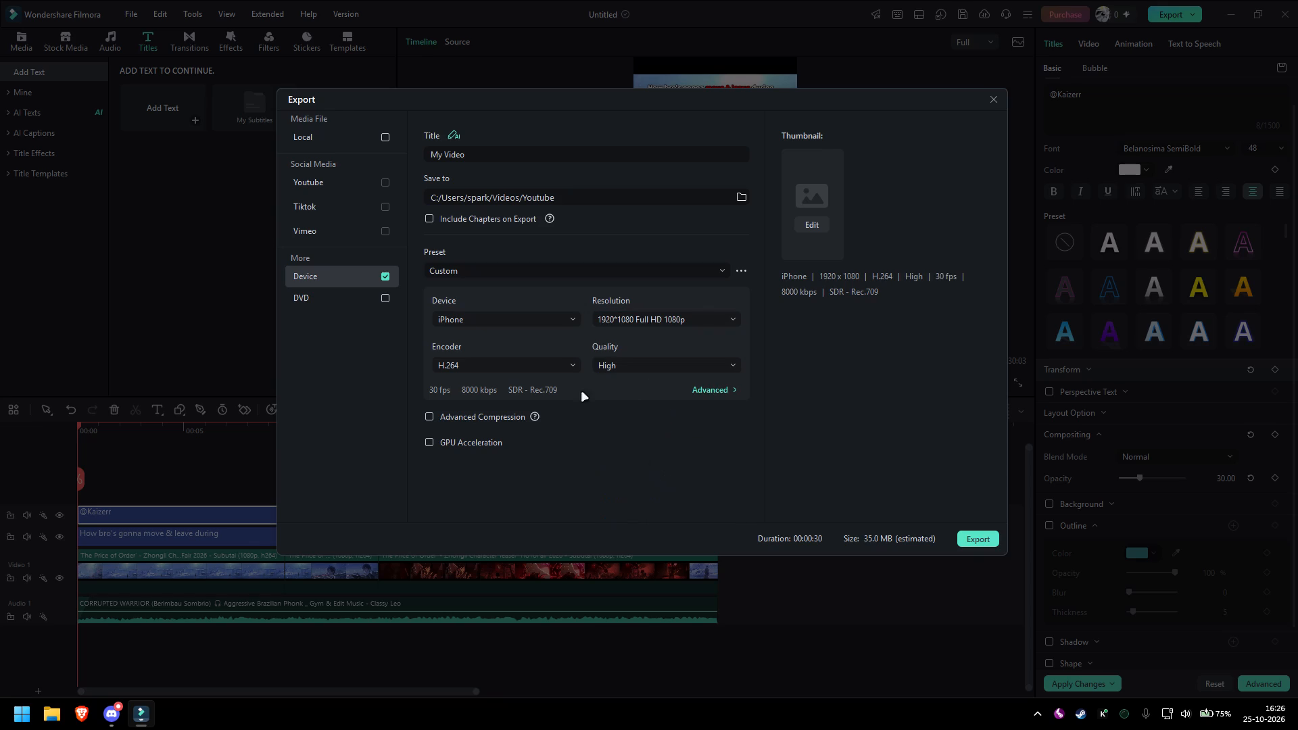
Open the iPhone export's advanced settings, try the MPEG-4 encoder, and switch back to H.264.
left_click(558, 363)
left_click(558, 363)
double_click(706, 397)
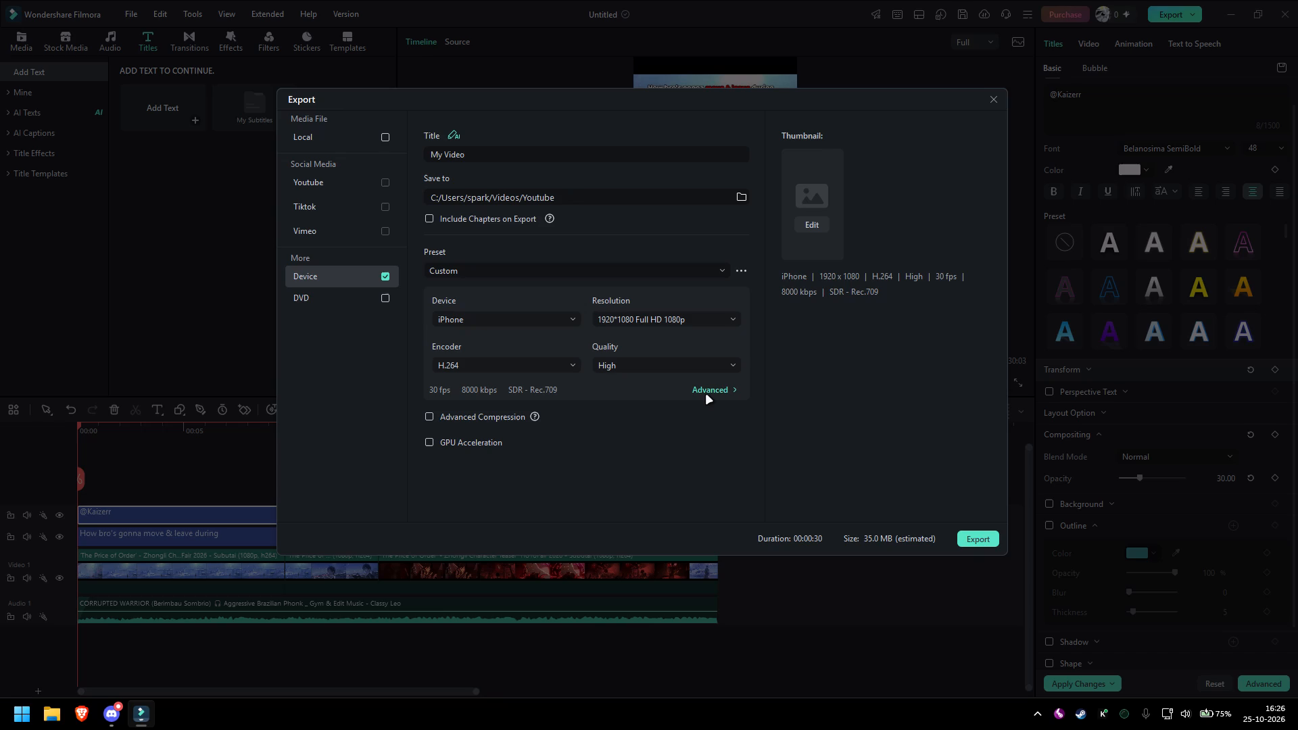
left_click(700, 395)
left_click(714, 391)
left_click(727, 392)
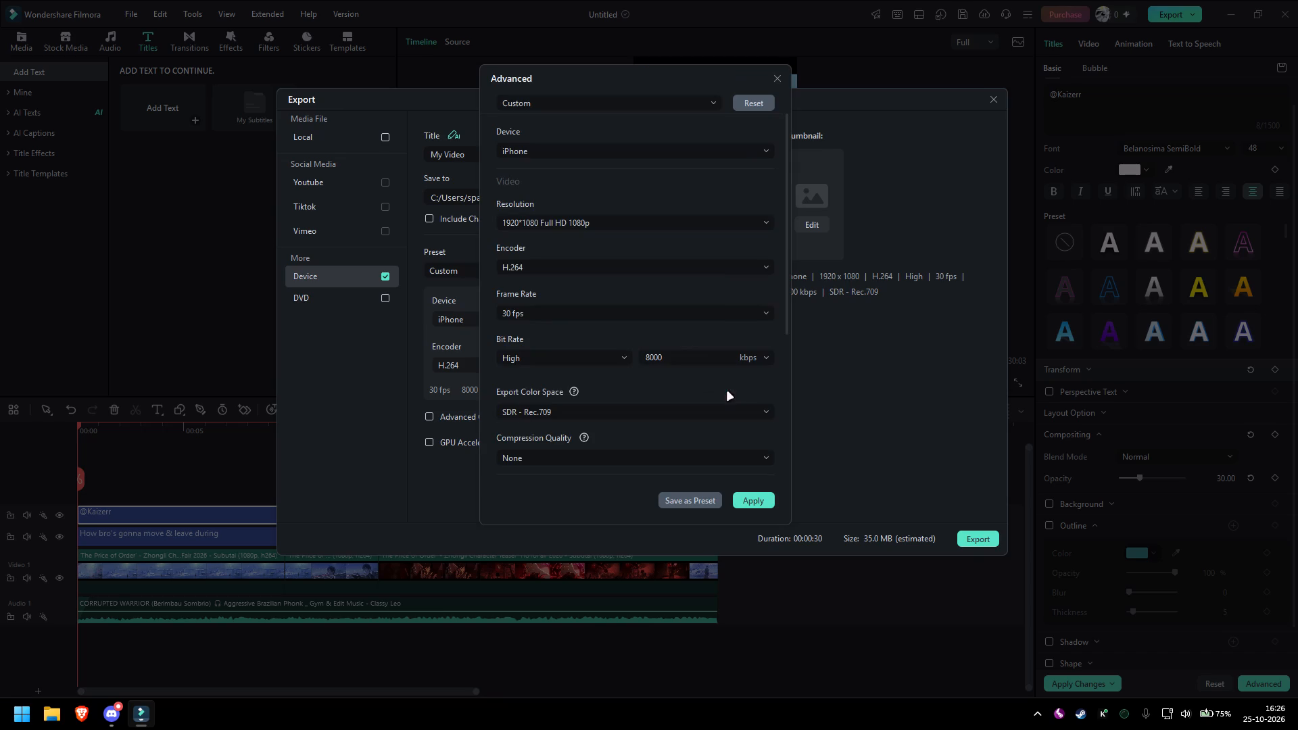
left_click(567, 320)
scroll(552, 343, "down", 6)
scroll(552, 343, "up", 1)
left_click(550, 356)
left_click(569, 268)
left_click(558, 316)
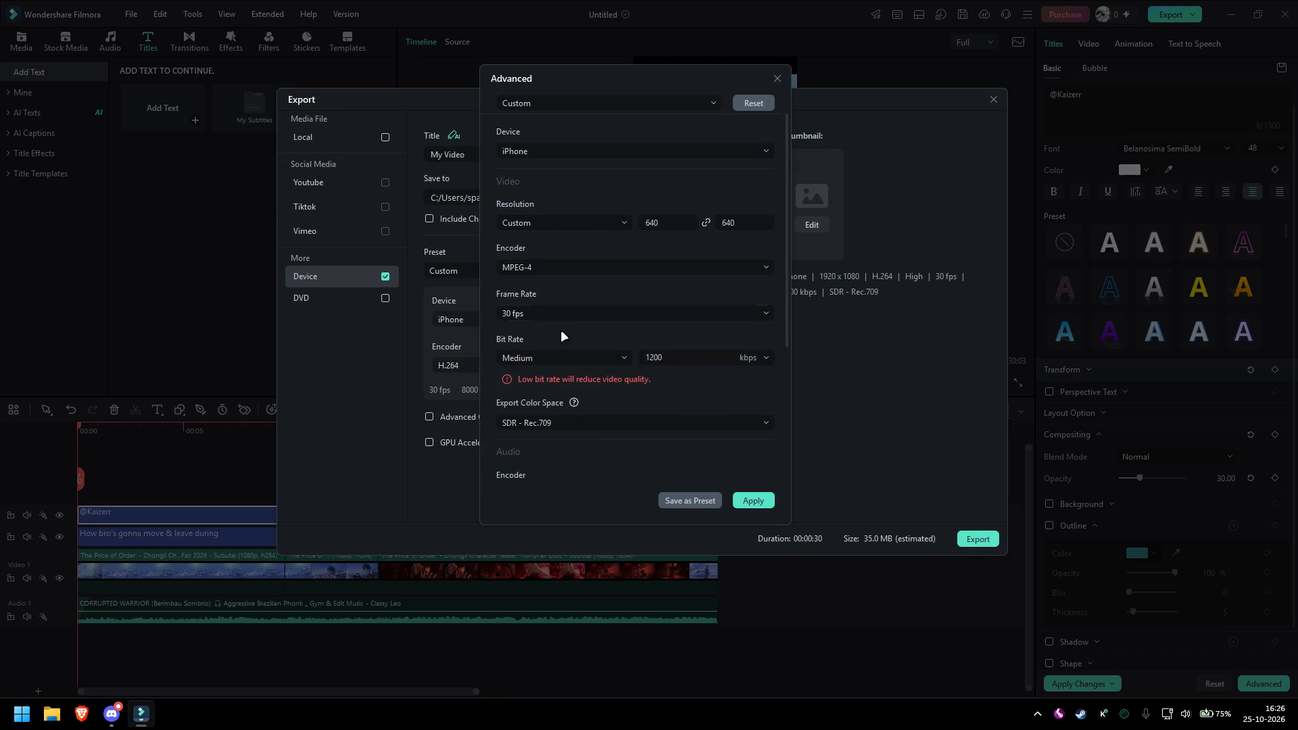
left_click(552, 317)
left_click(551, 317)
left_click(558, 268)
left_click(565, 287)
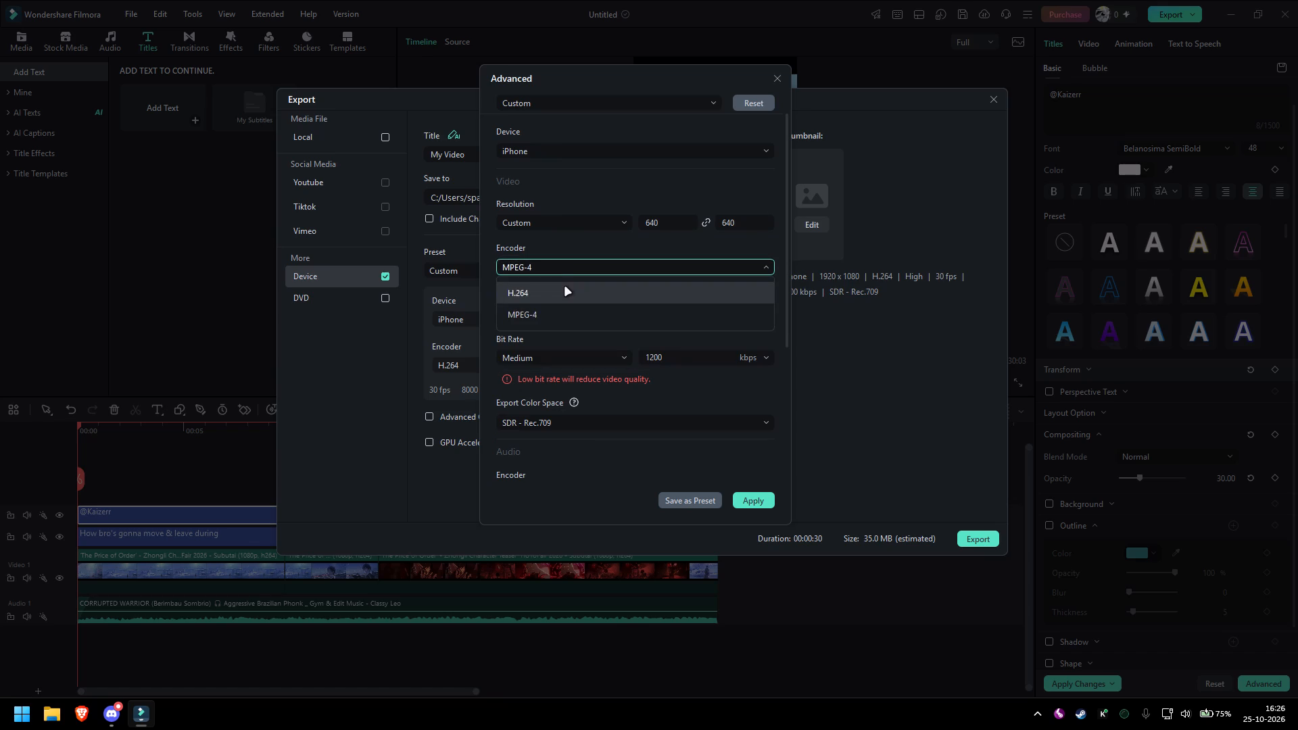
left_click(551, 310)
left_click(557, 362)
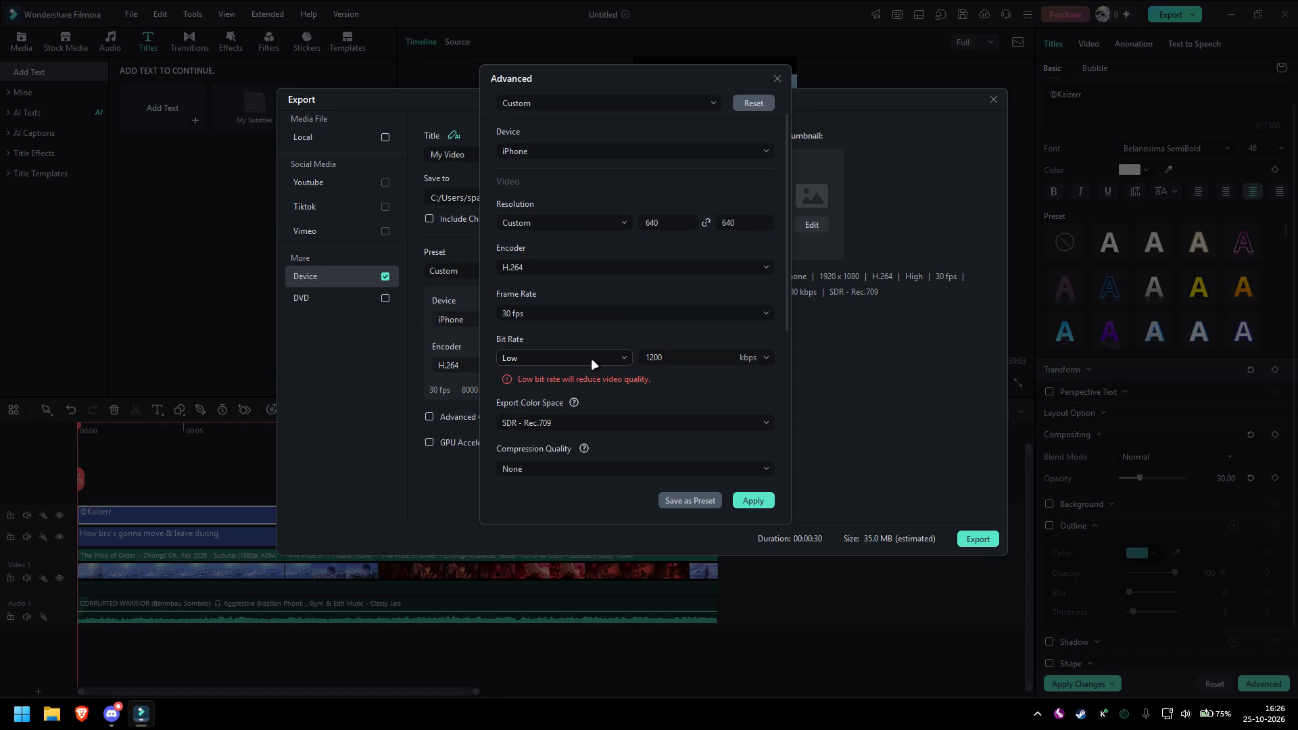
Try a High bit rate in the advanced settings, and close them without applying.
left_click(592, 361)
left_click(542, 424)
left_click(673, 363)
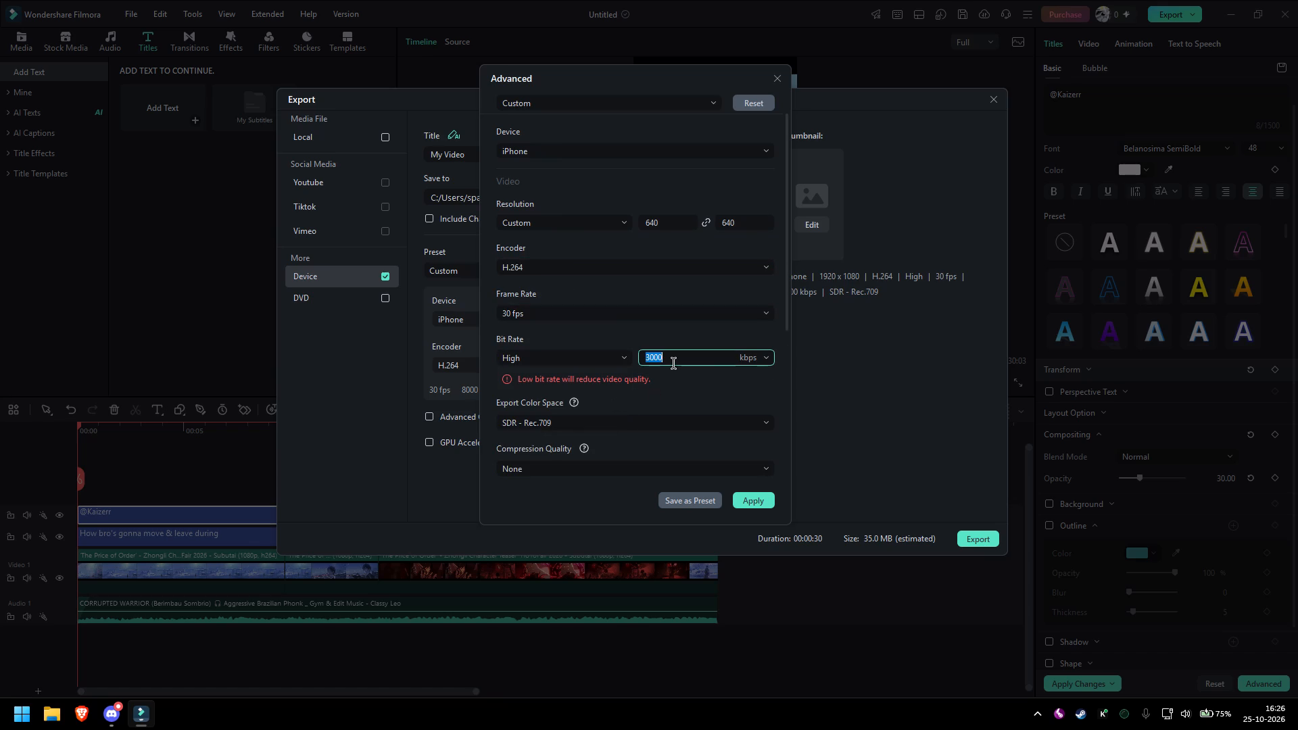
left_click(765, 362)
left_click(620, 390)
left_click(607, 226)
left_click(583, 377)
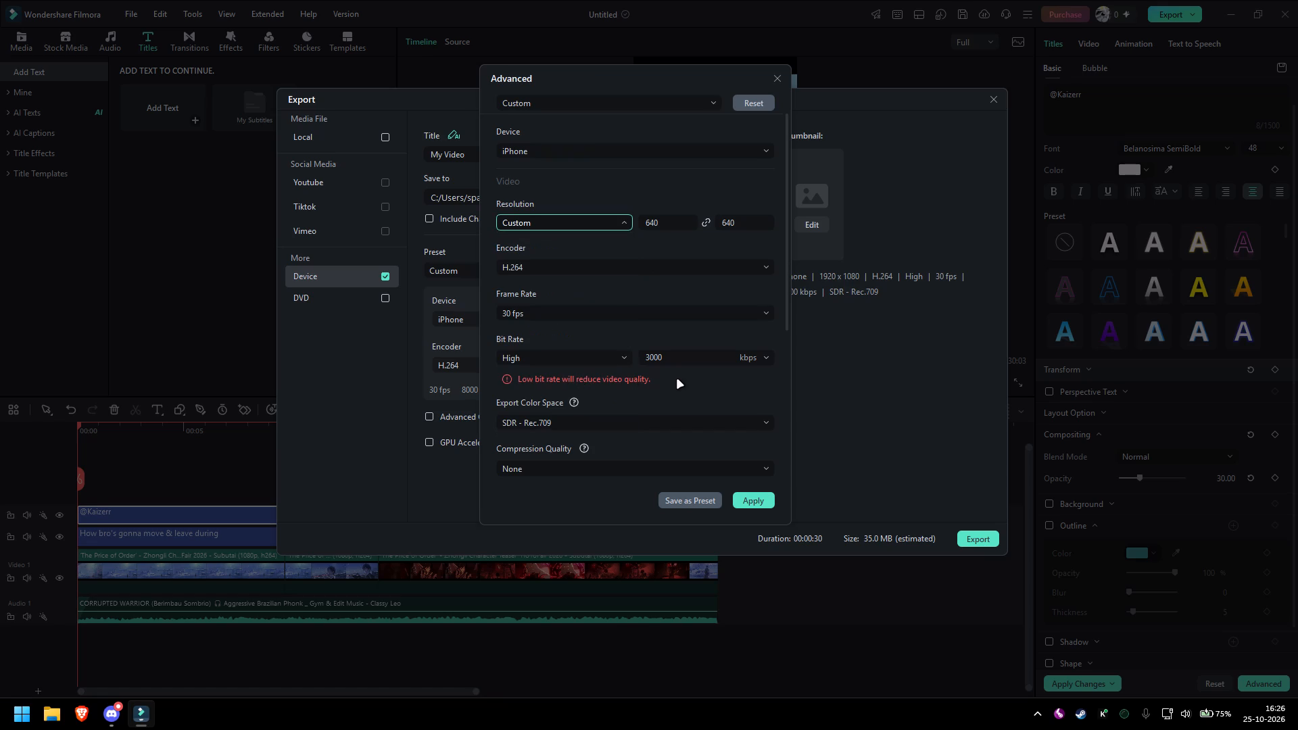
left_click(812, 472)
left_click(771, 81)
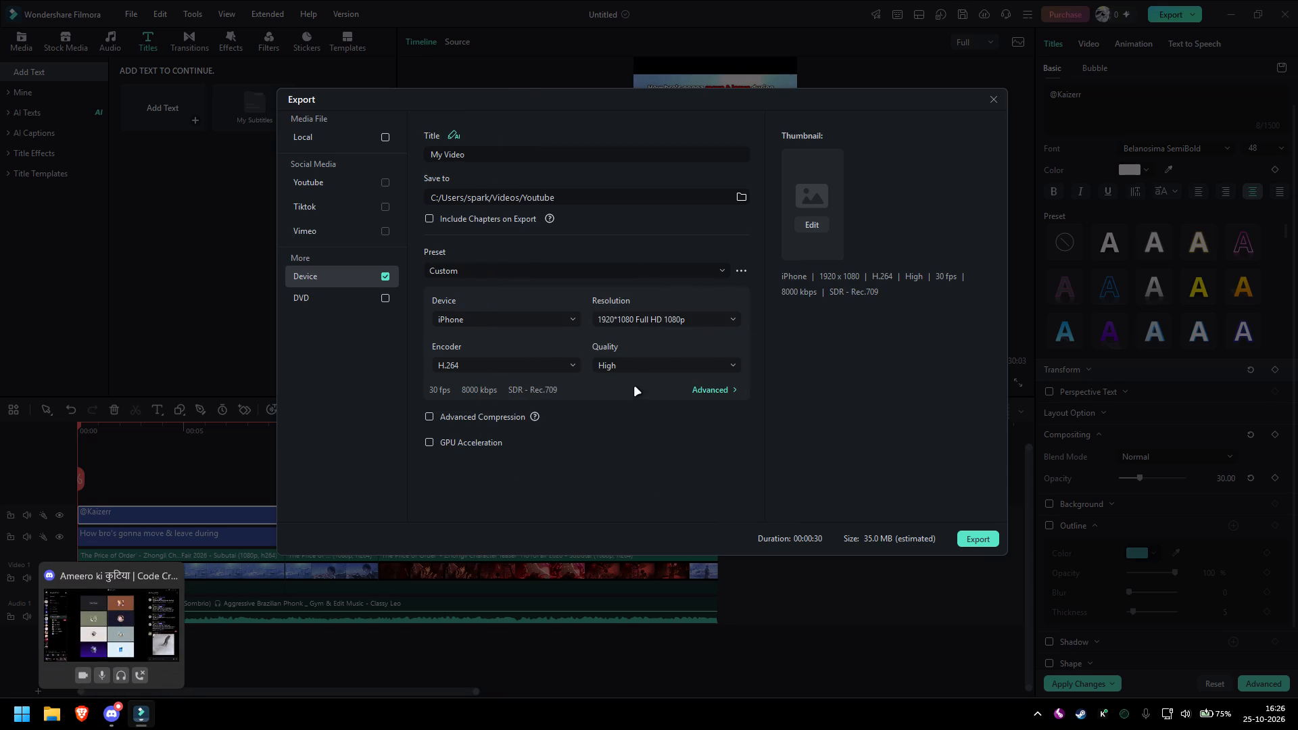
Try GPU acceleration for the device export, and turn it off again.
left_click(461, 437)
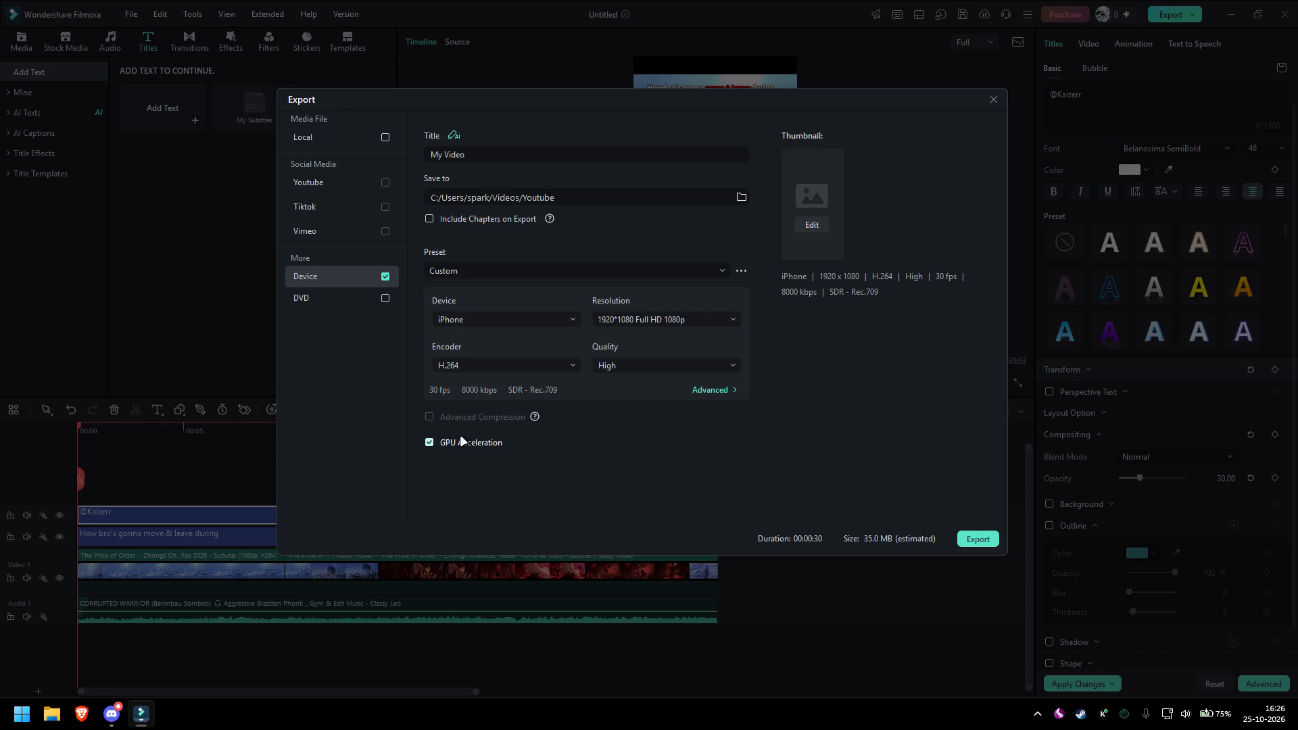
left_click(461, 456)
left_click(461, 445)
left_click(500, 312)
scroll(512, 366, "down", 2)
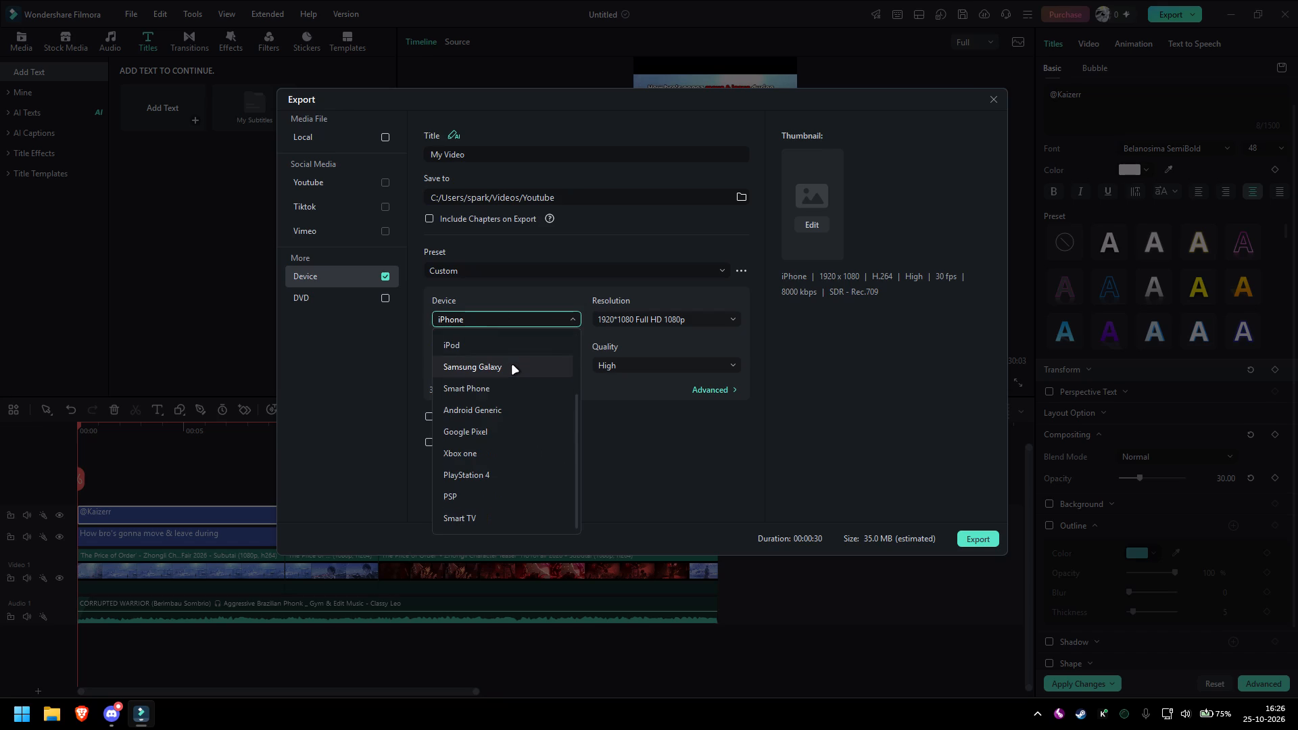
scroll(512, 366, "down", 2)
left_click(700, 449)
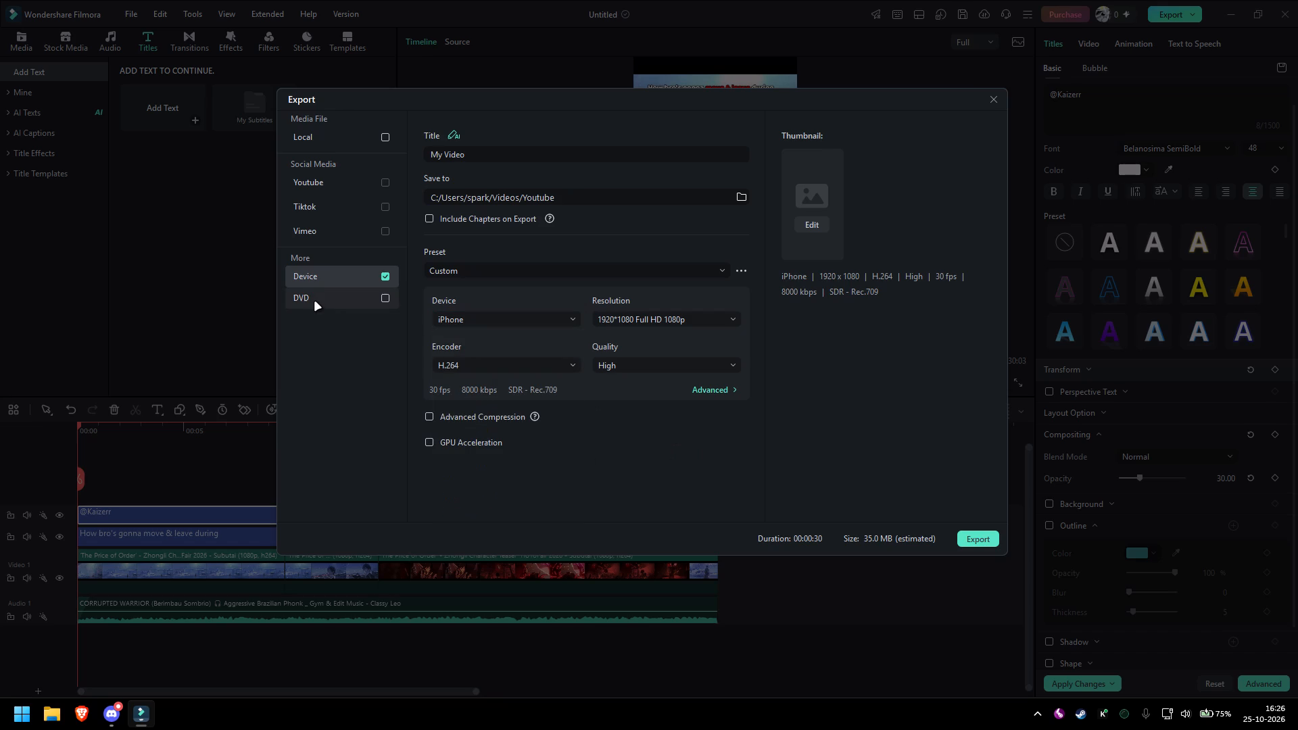
Switch the export destination from Device to Local and show the local export settings.
left_click(382, 139)
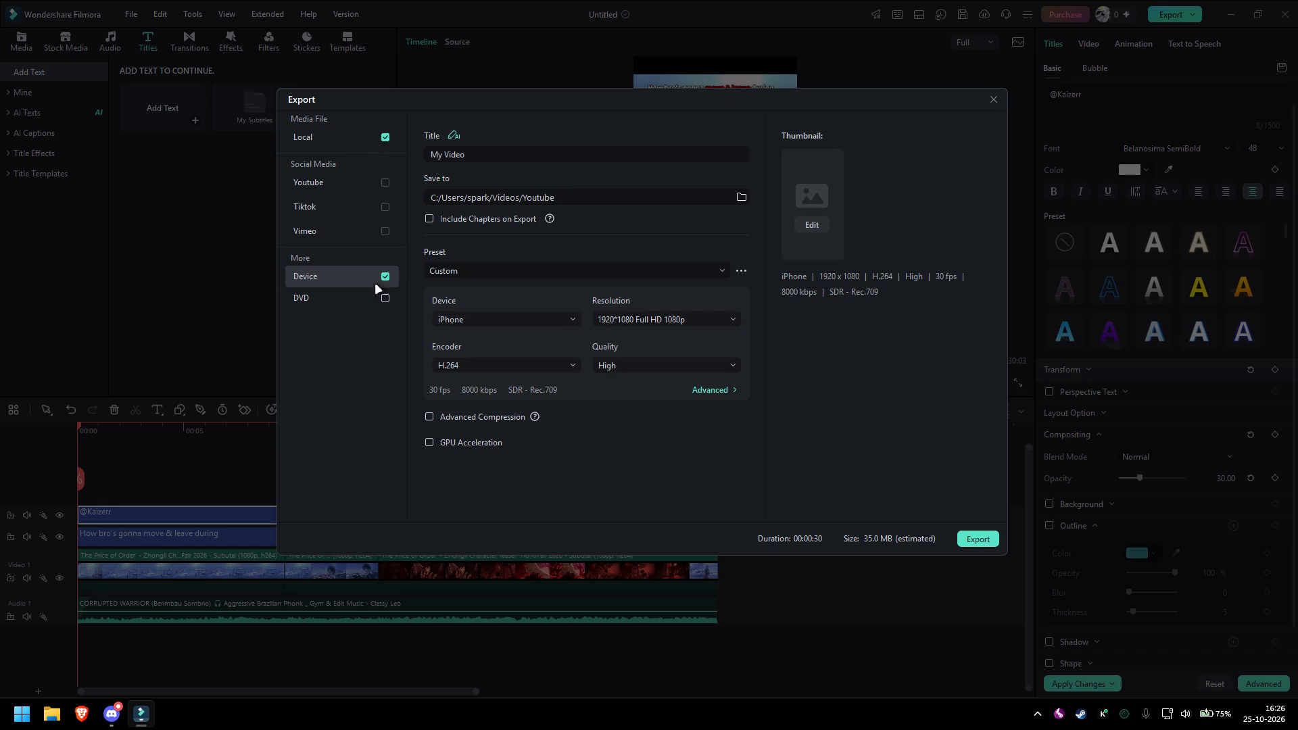
left_click(387, 275)
left_click(356, 299)
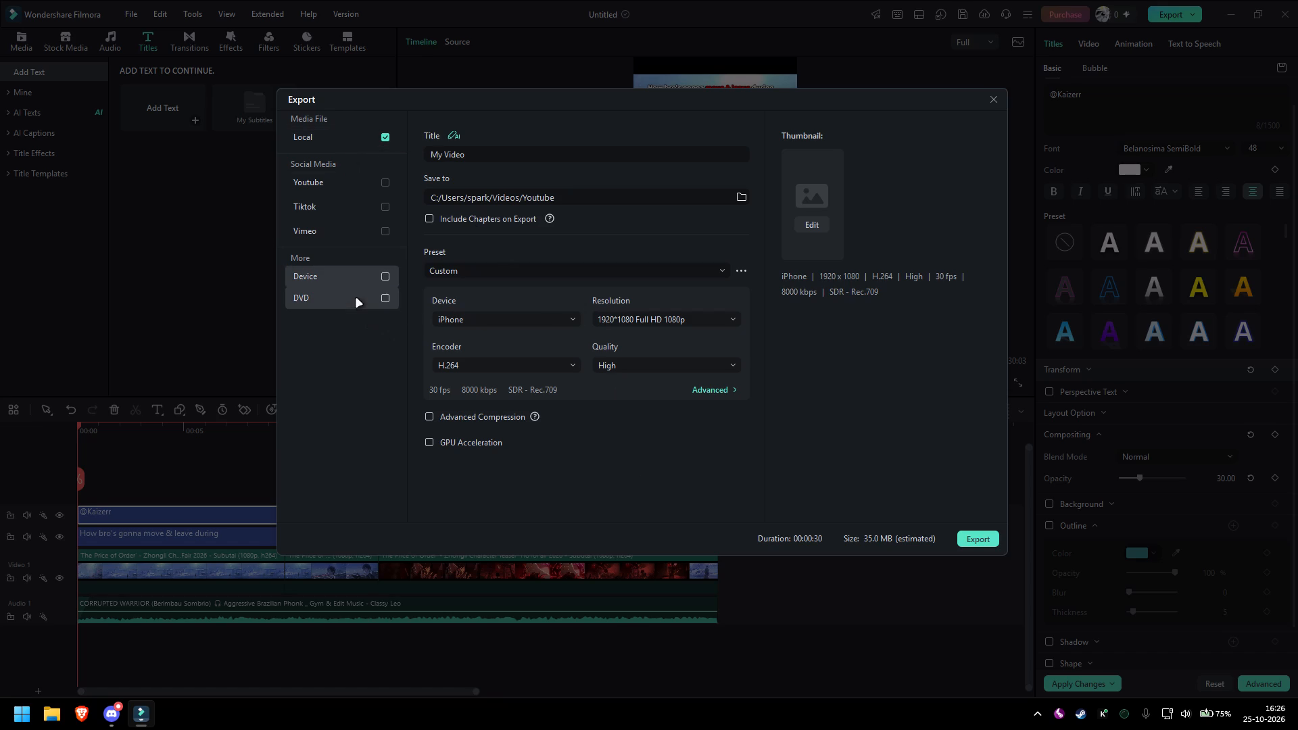
left_click(349, 287)
left_click(343, 280)
left_click(302, 139)
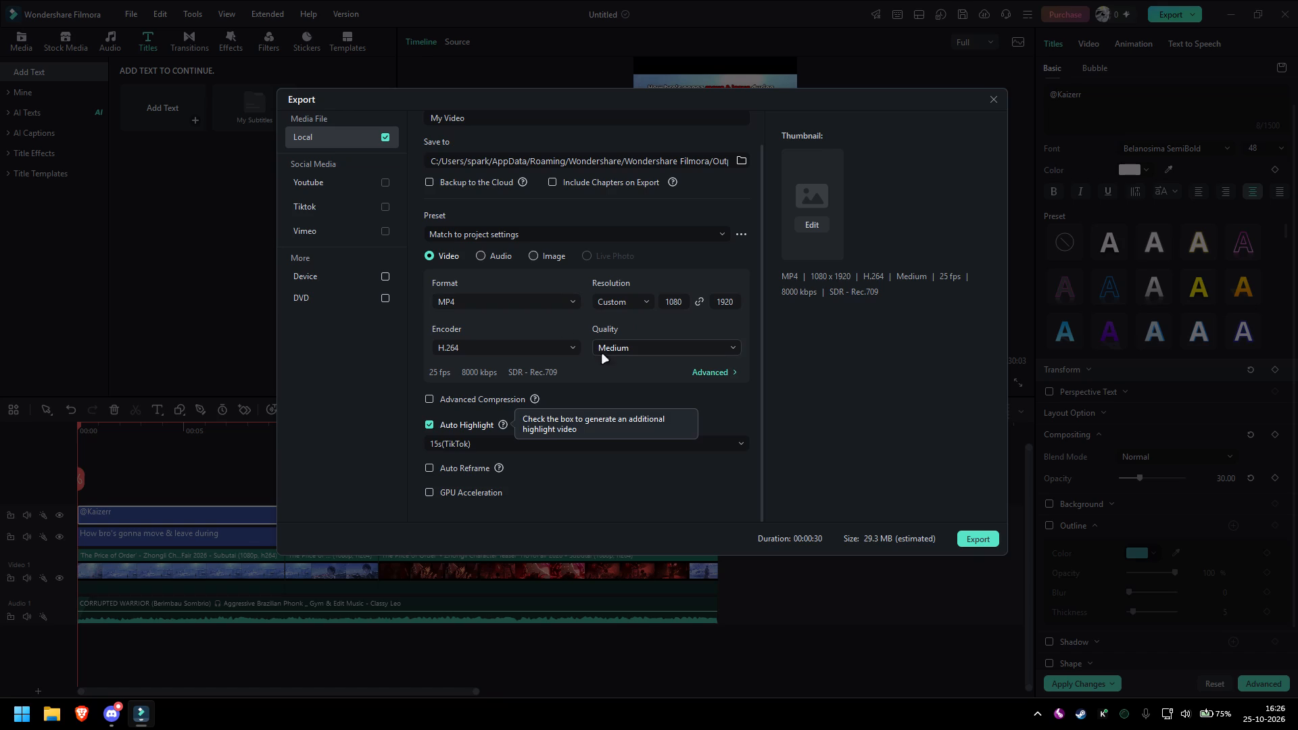
Set the local MP4 export's quality to High.
left_click(623, 352)
left_click(623, 417)
left_click(564, 350)
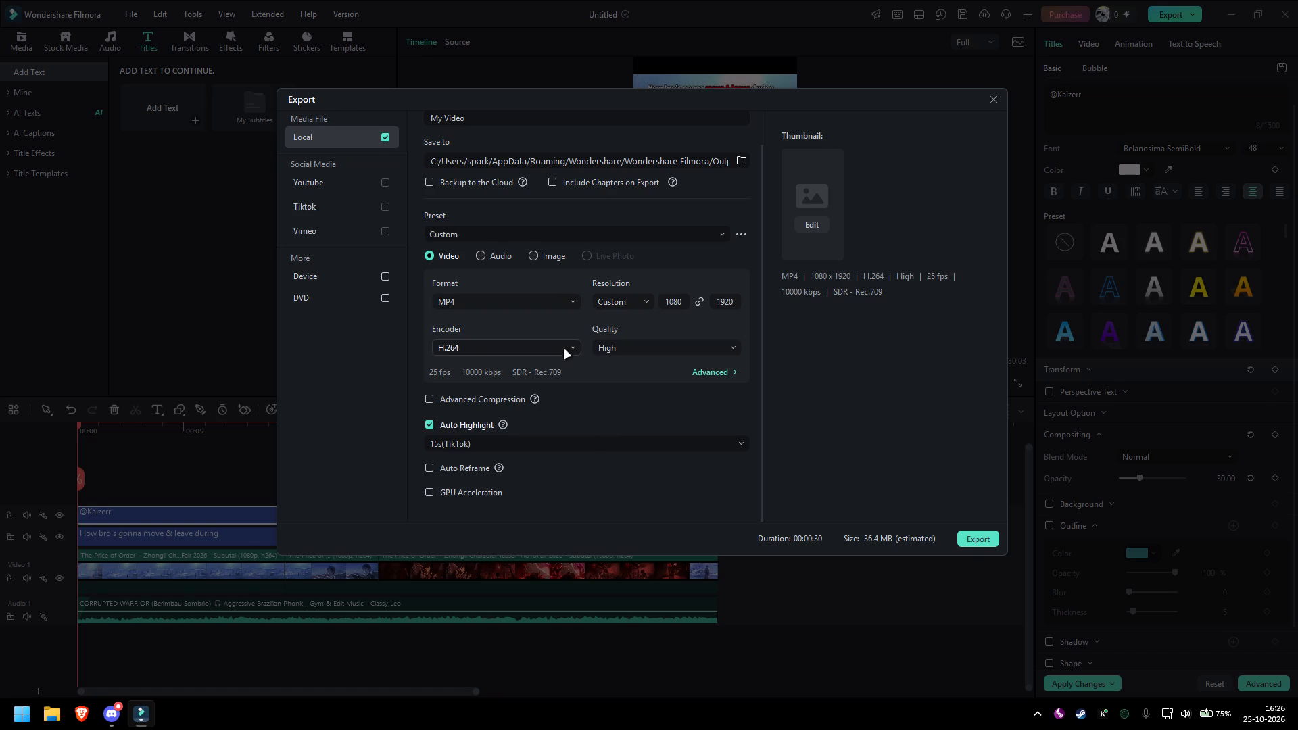
left_click(564, 350)
left_click(495, 445)
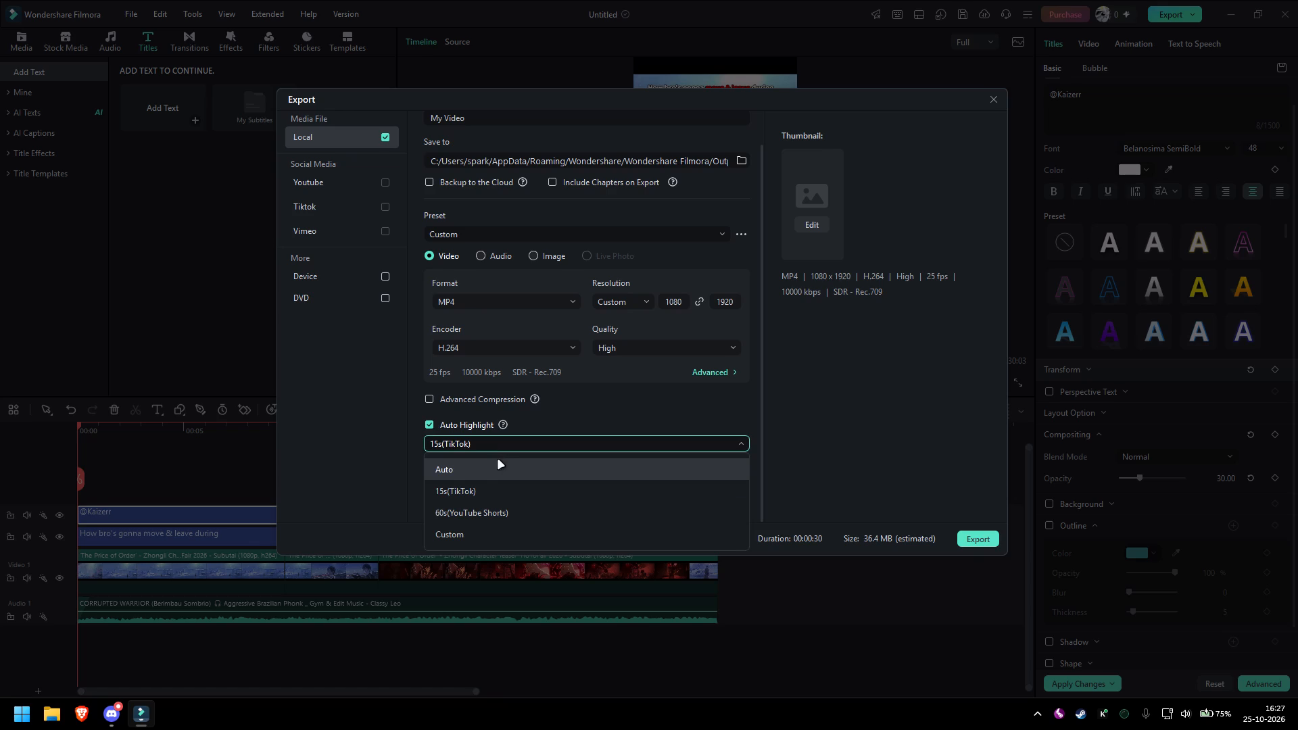
left_click(352, 429)
Browse to the Videos folder for the local export's save location.
scroll(424, 332, "up", 4)
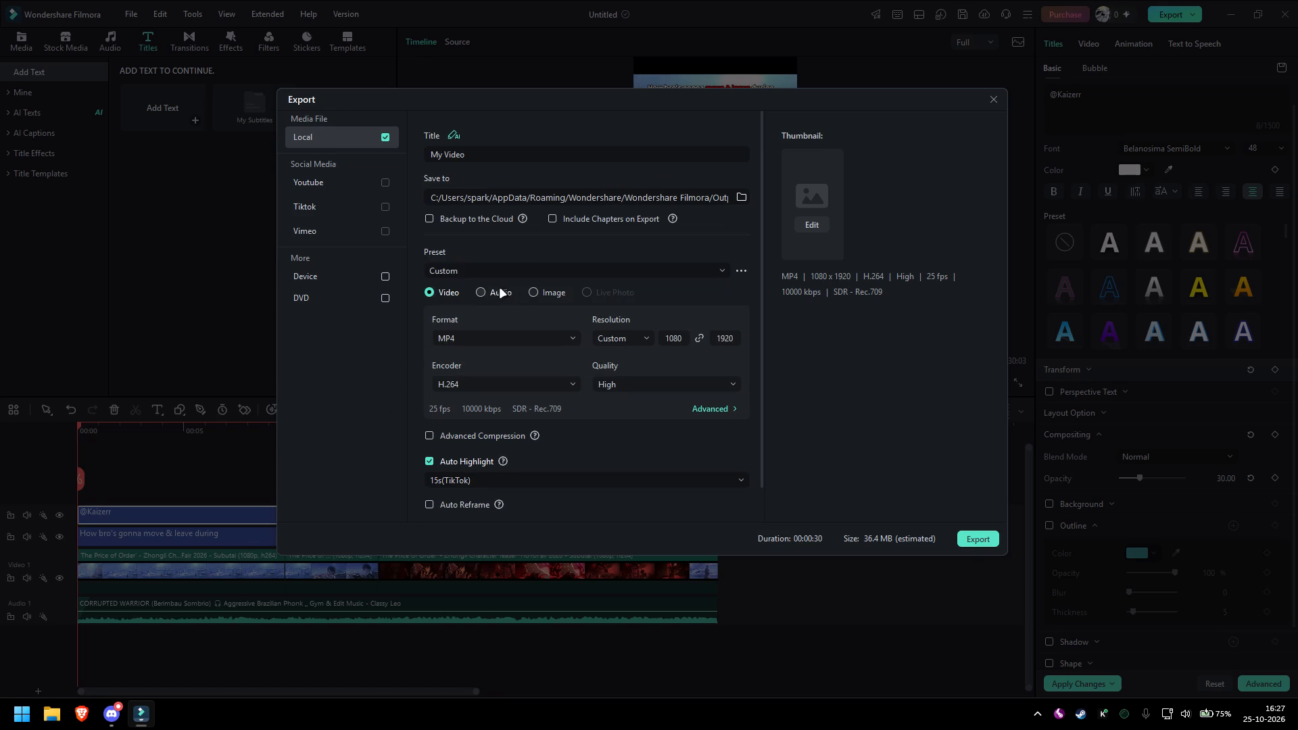
left_click(742, 202)
left_click(742, 200)
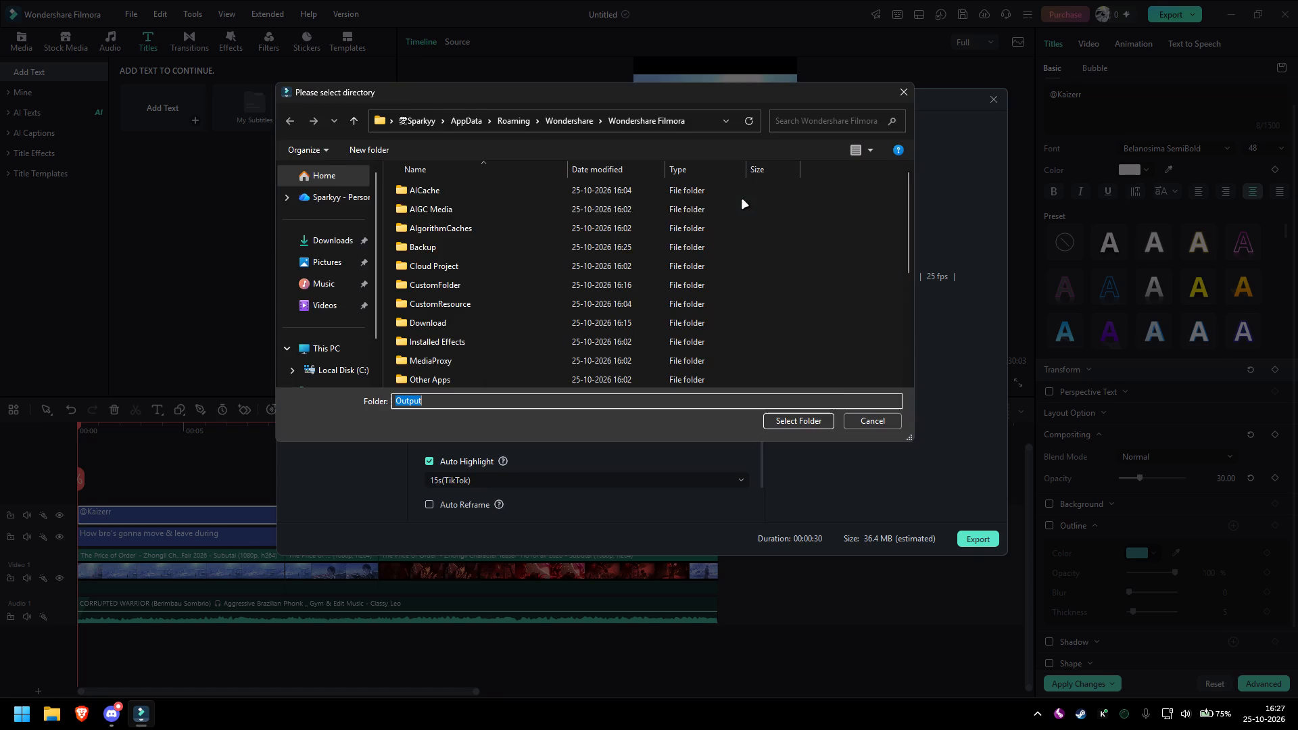
left_click(332, 299)
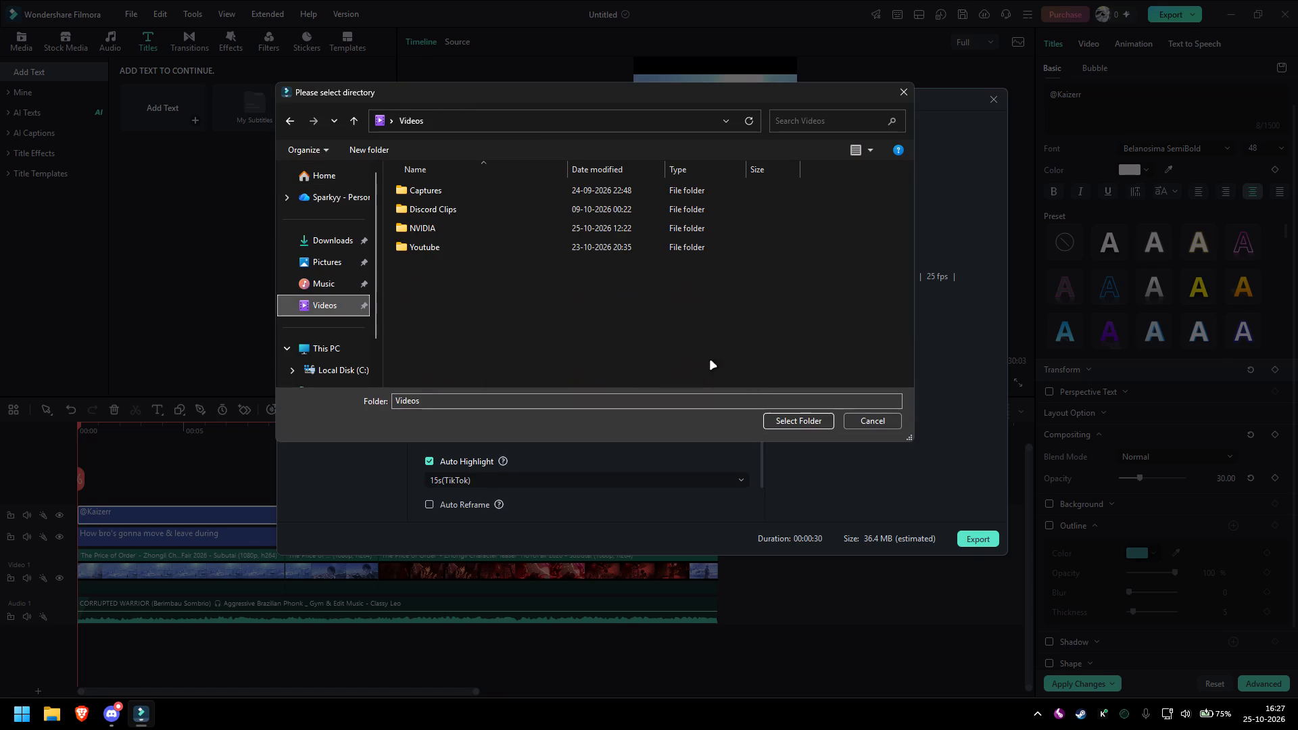